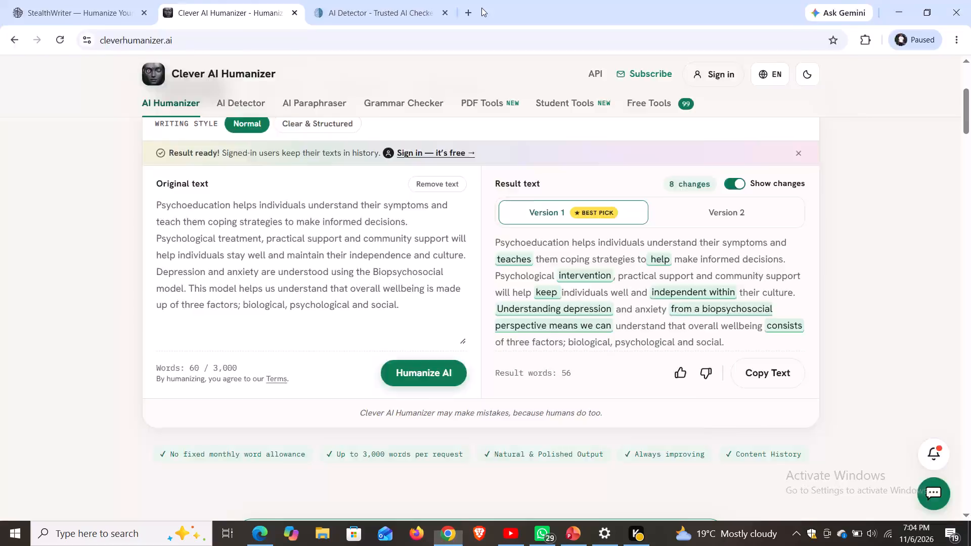
Switch to Microsoft Edge and search the web for "worldquant brain" in a new tab.
left_click(481, 8)
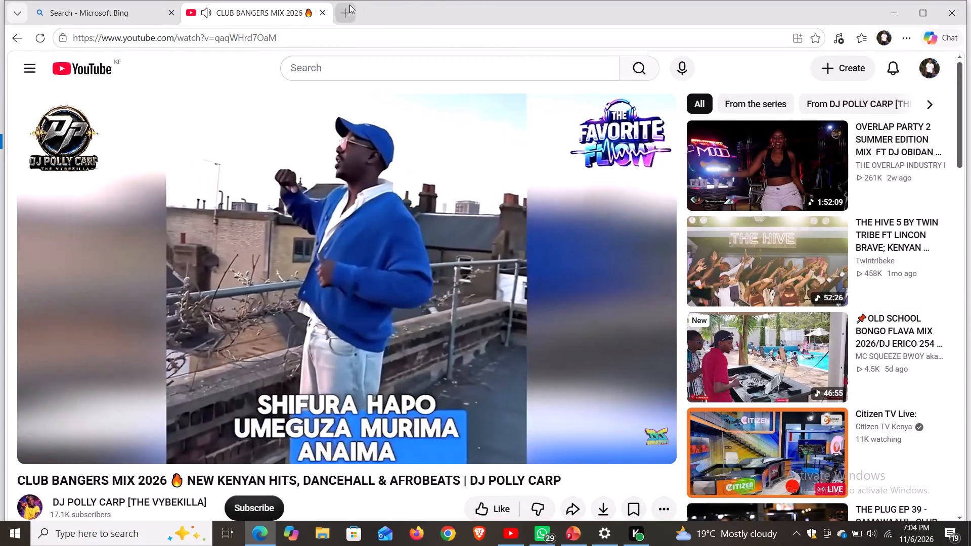
left_click(349, 5)
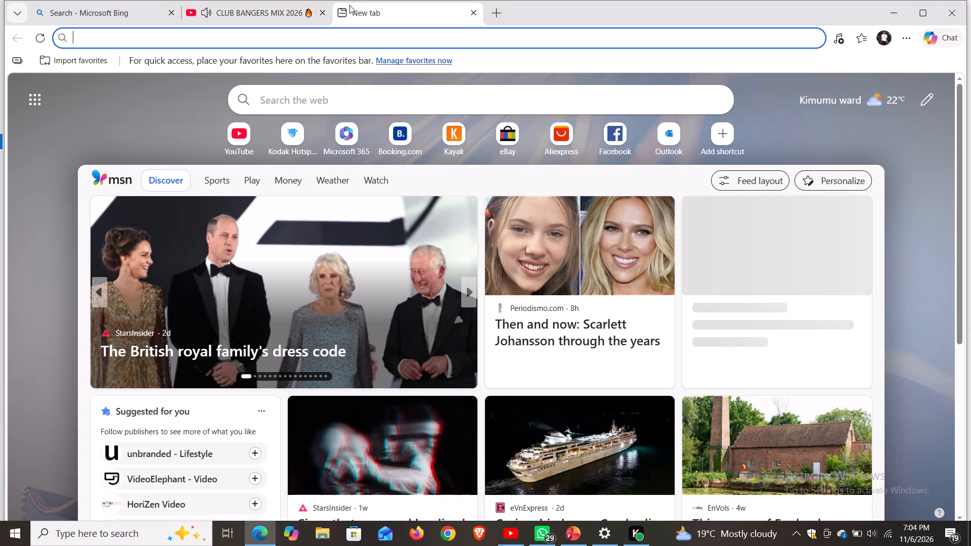
key("w")
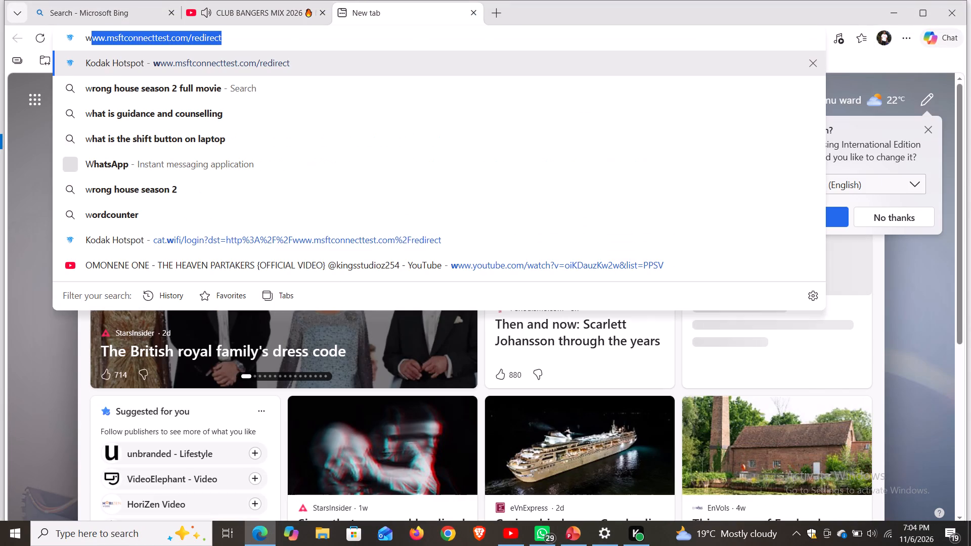
key("o")
key("r")
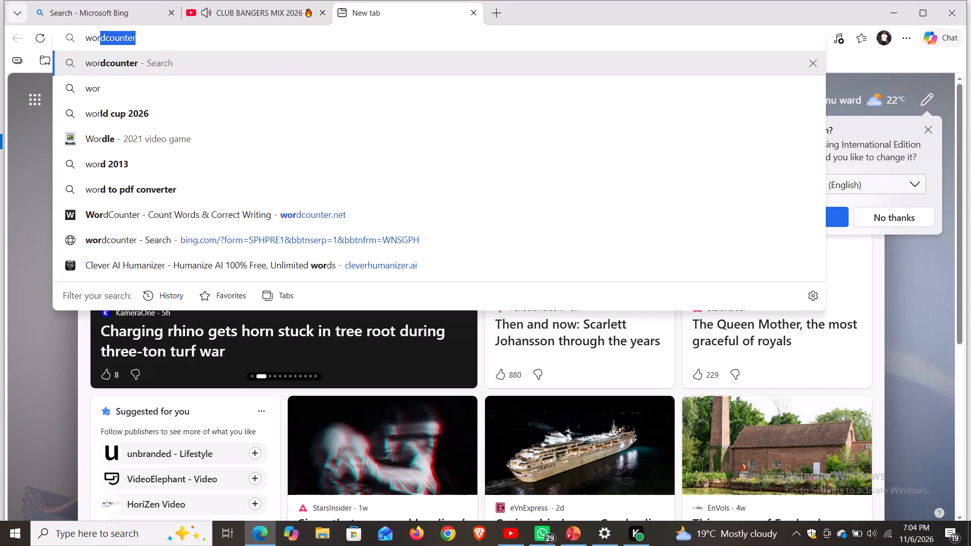
key("l")
key("d")
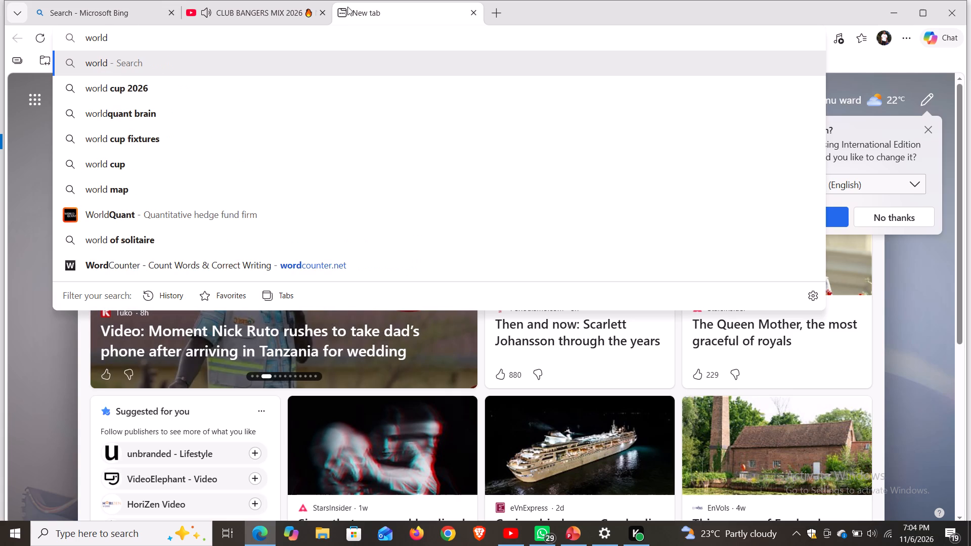
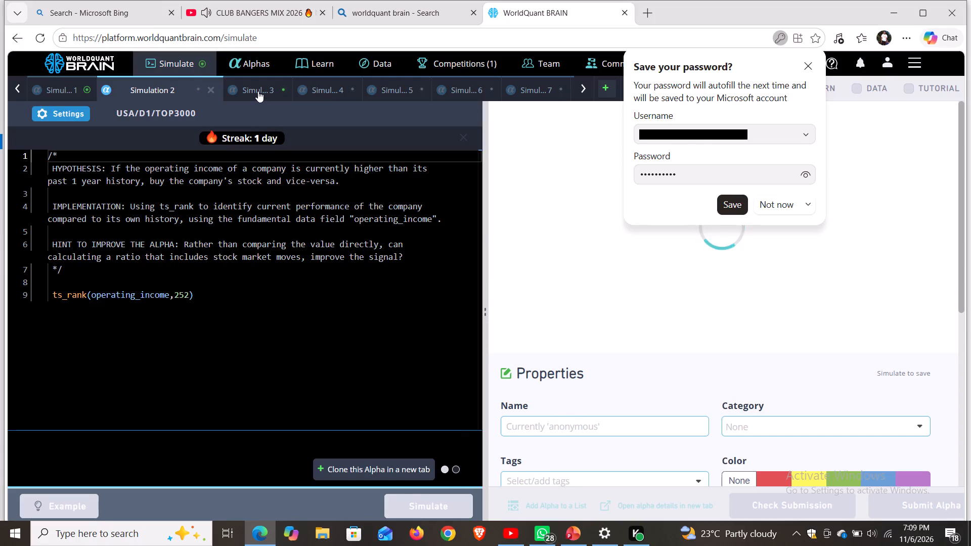
Switch to Simulation 3, bring up its simulation settings and apply them.
left_click(258, 91)
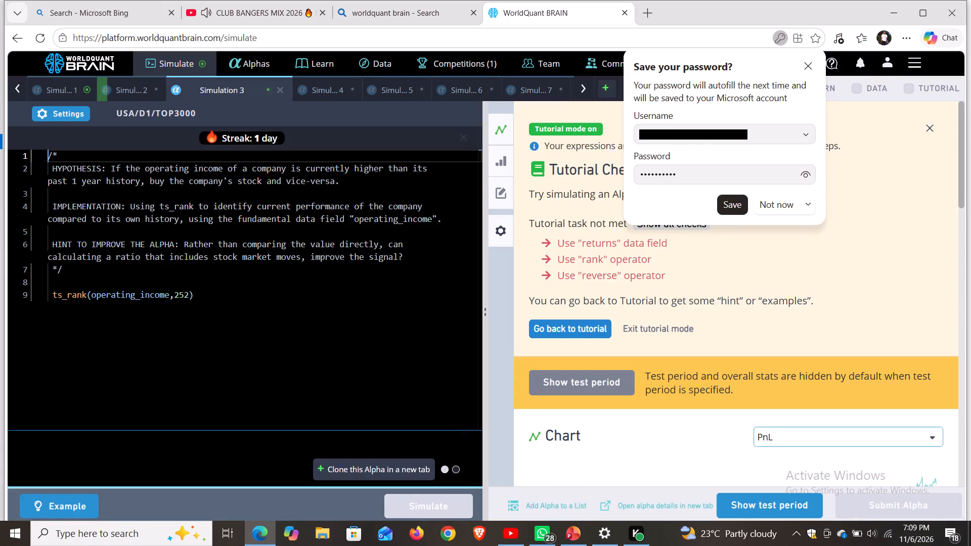
left_click(67, 117)
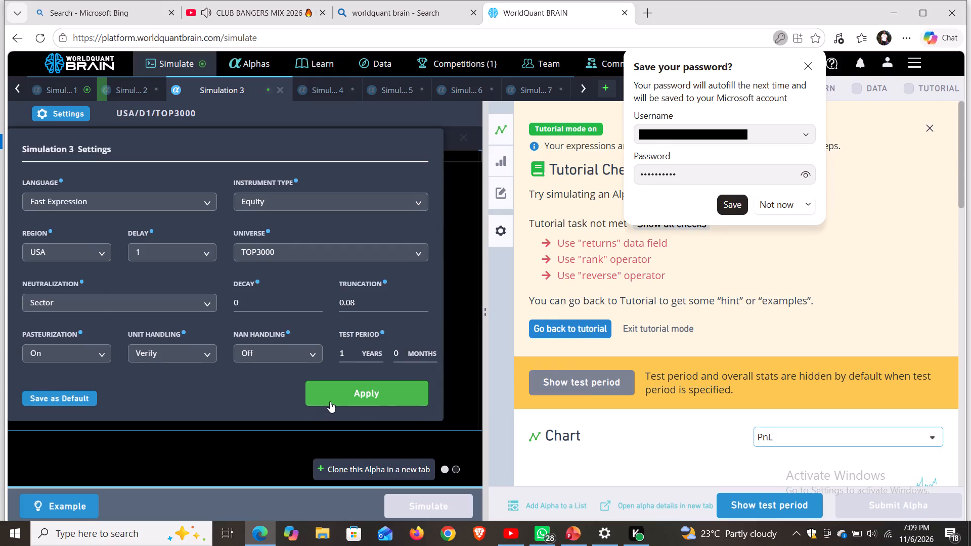
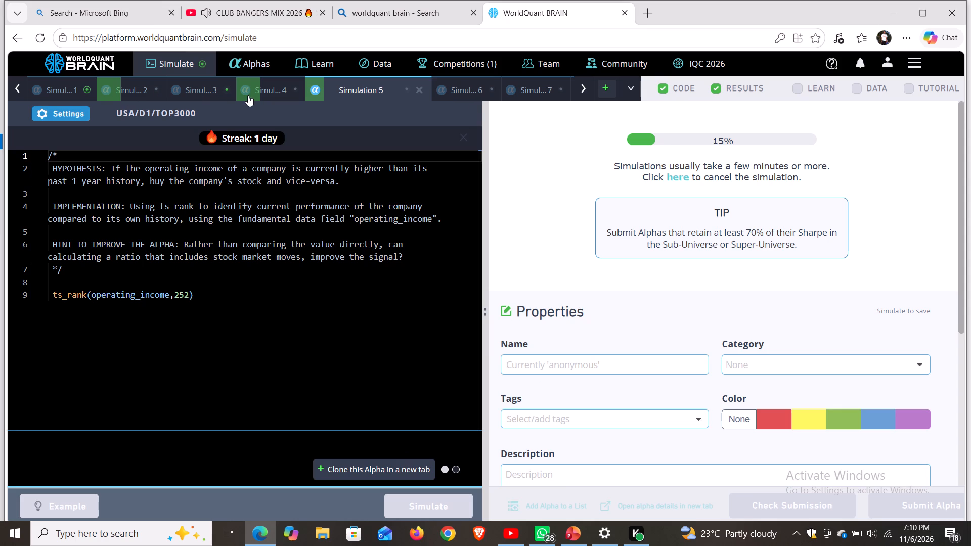
Set Simulation 6's universe to TOP2000, apply the settings and run the simulation.
left_click(447, 85)
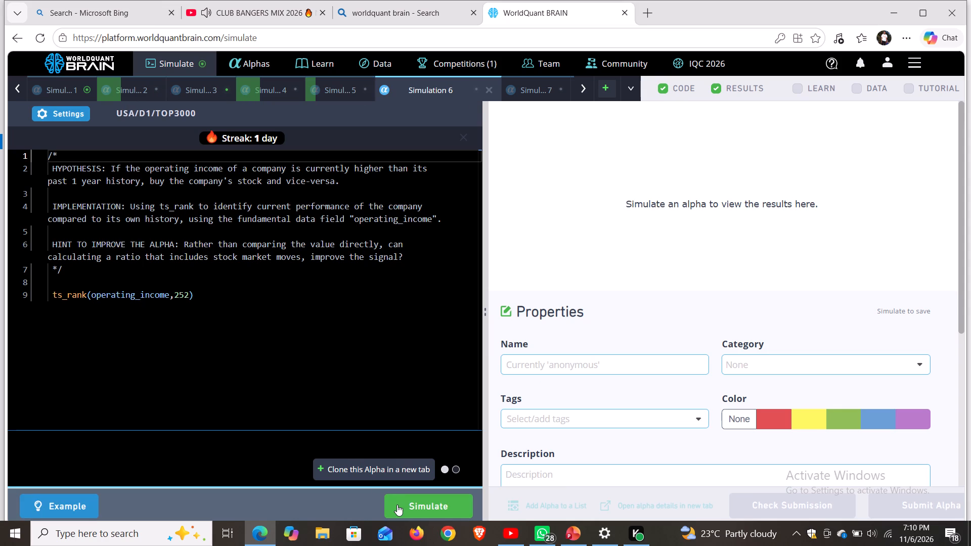
left_click(397, 505)
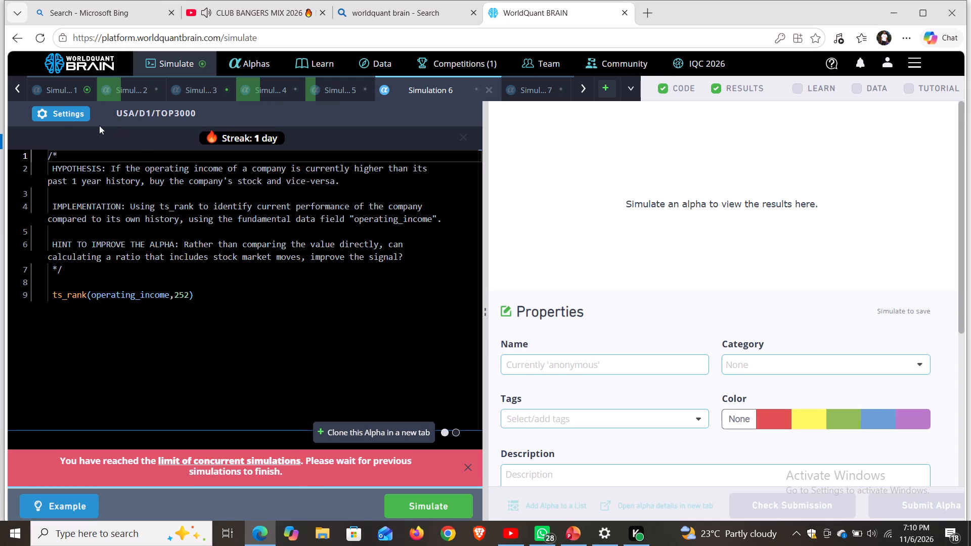
left_click(68, 115)
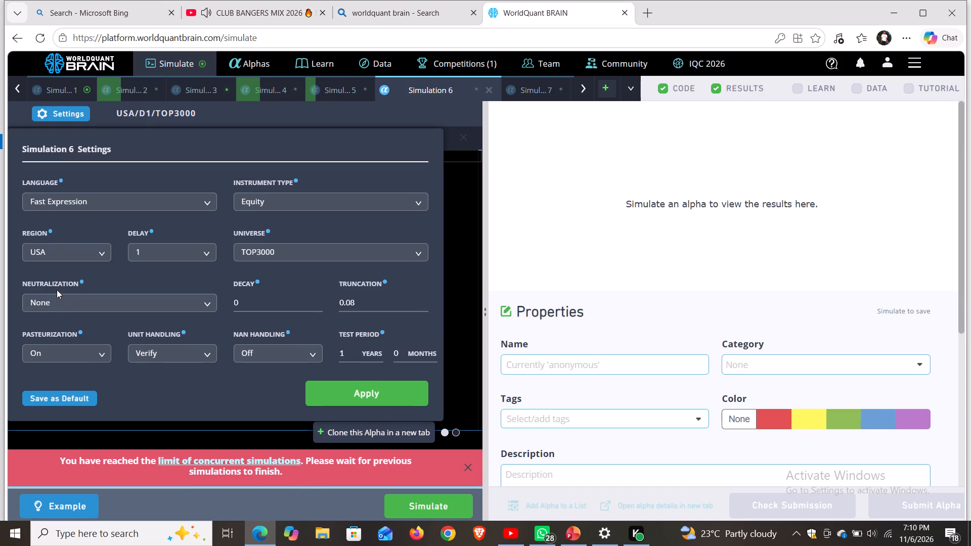
left_click(281, 255)
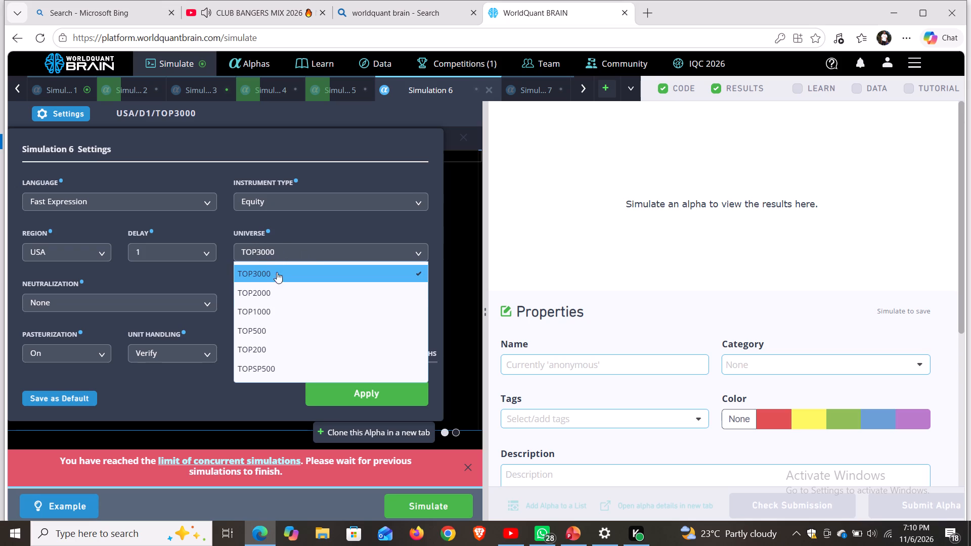
left_click(275, 294)
left_click(334, 400)
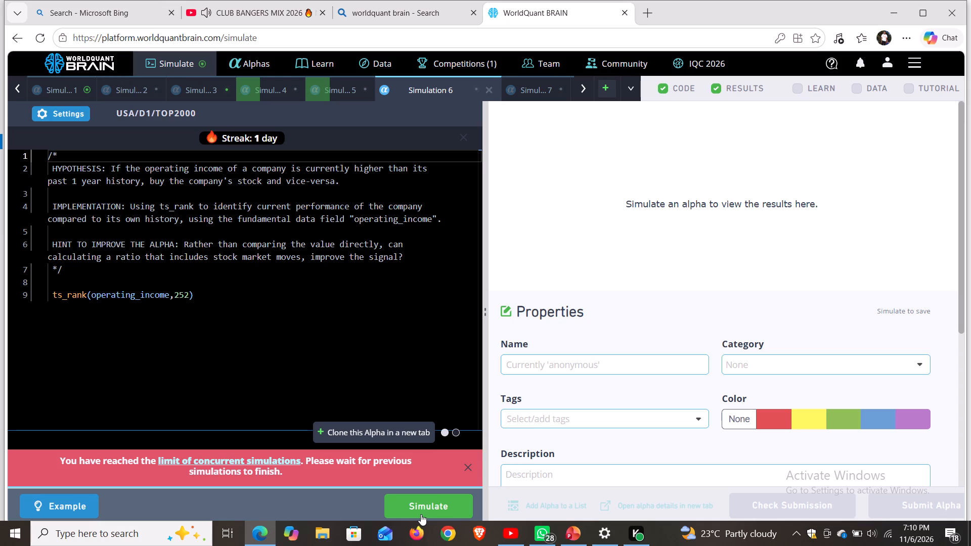
left_click(421, 514)
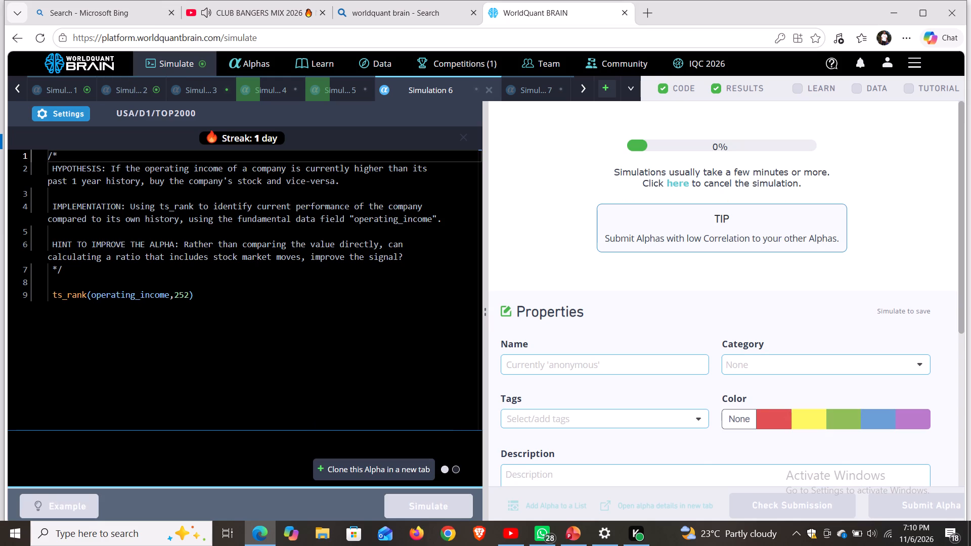
Set Simulation 7's universe to TOP1000, apply the settings and run the simulation.
left_click(527, 93)
left_click(58, 120)
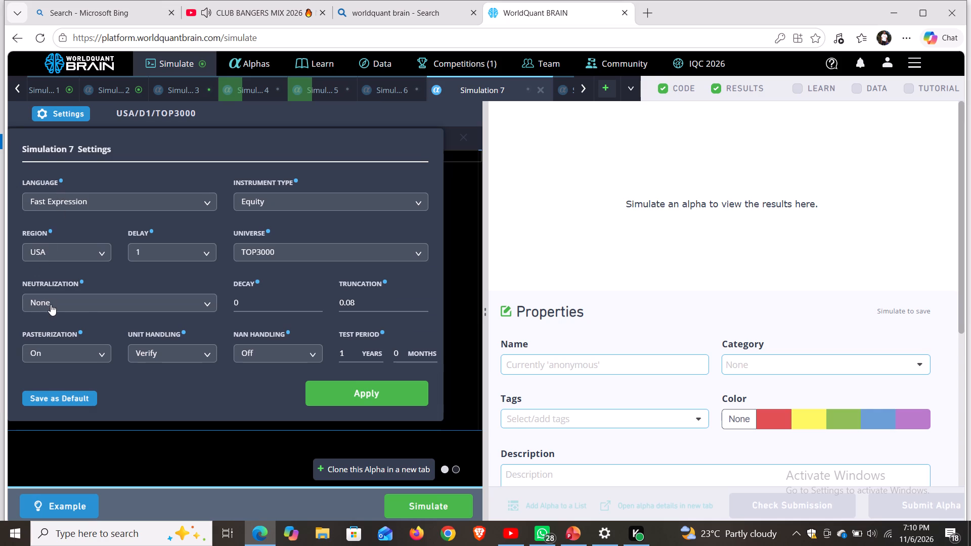
left_click(276, 251)
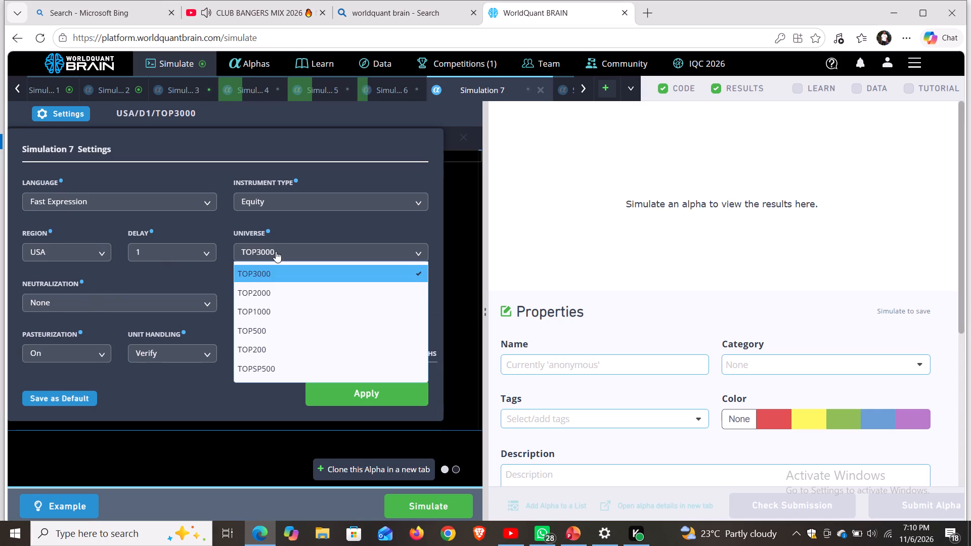
left_click(258, 316)
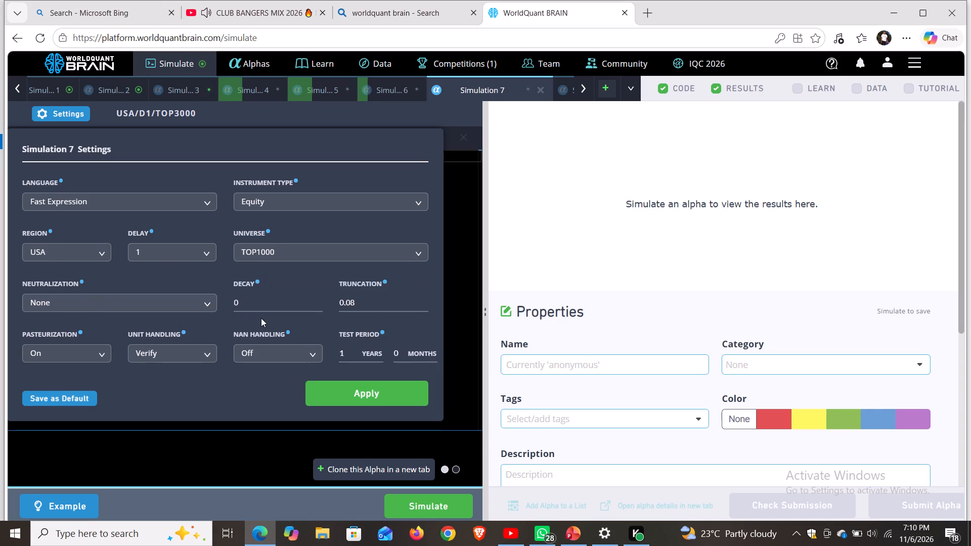
left_click(337, 399)
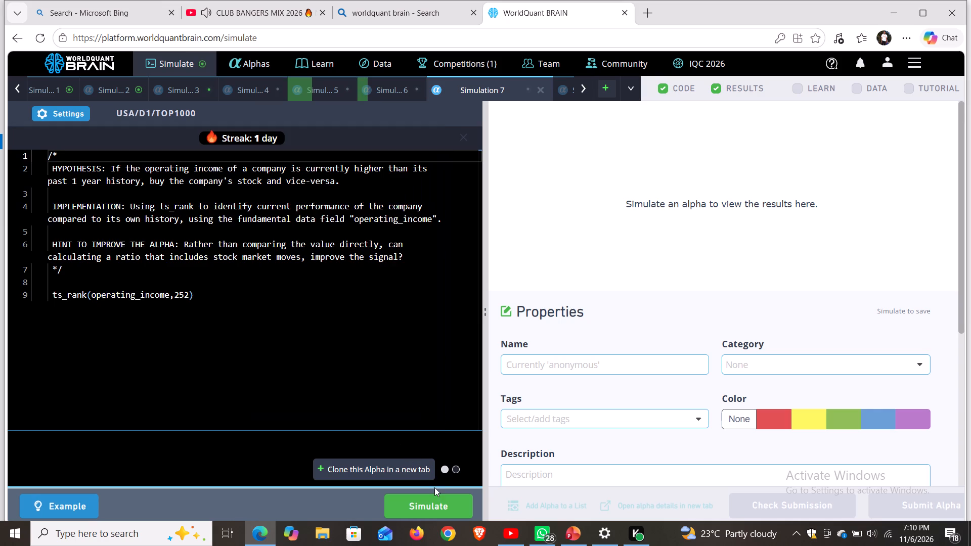
left_click(417, 505)
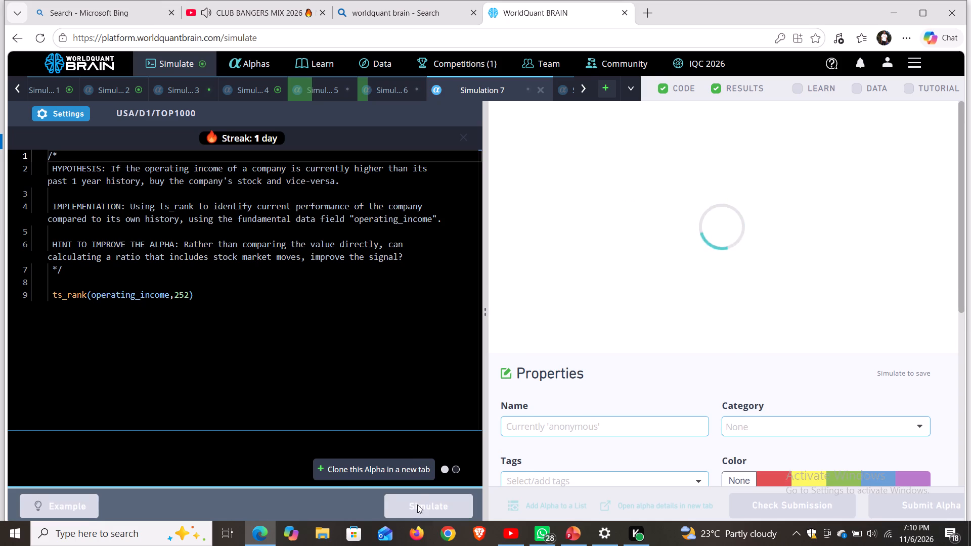
Set Simulation 8's universe to TOP500 and apply the settings without running it.
left_click(559, 86)
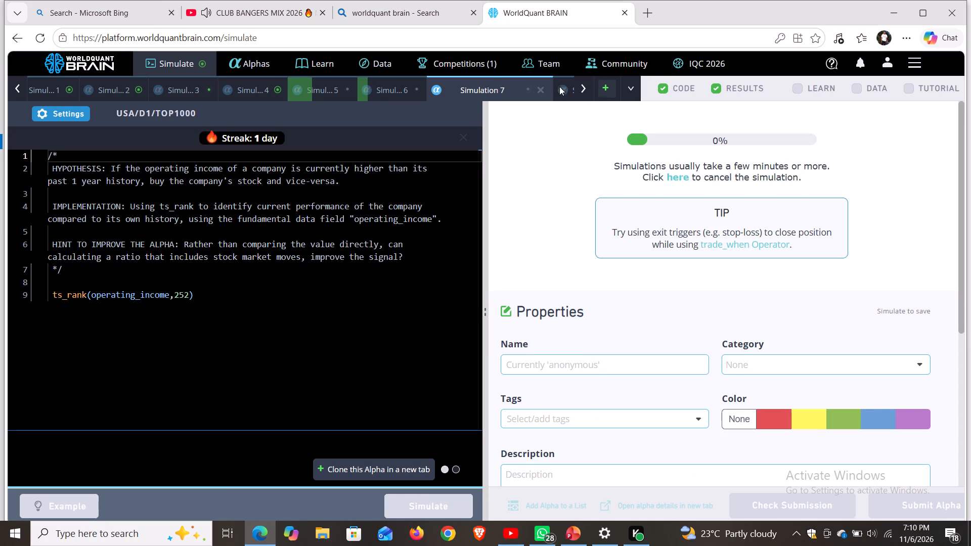
left_click(66, 118)
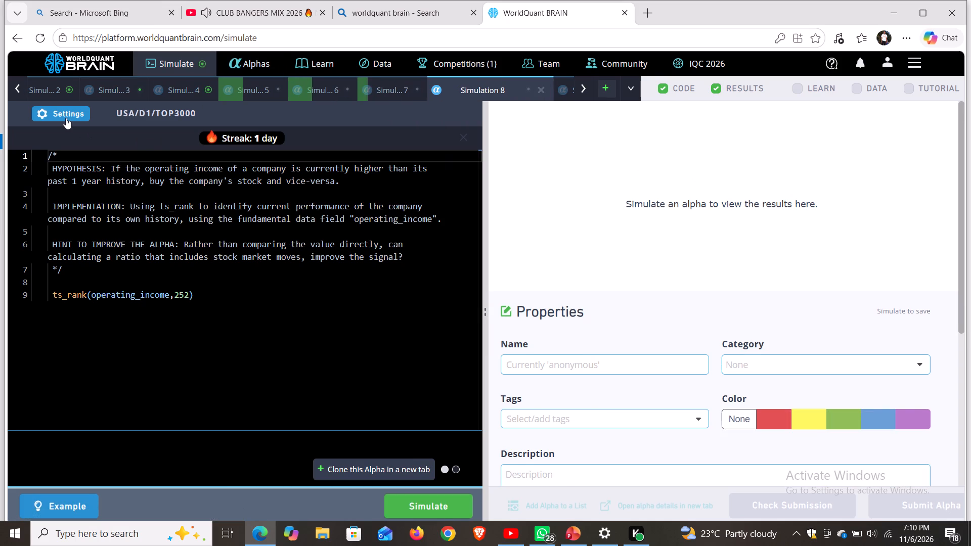
left_click(247, 256)
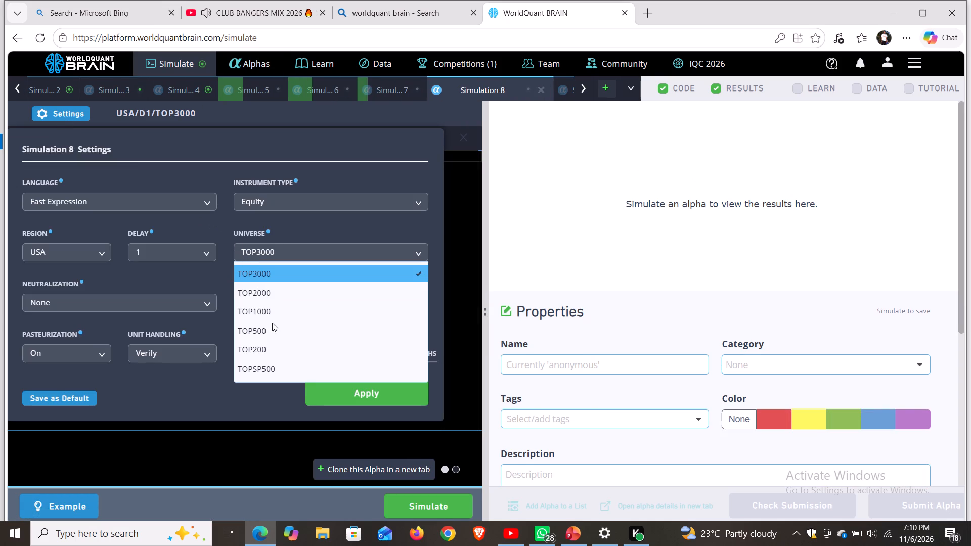
left_click(260, 337)
left_click(340, 389)
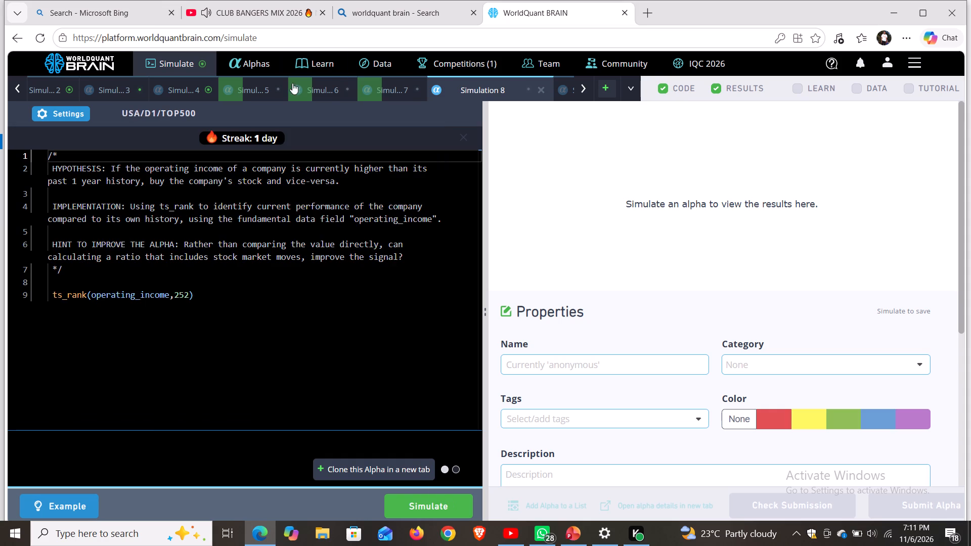
Set Simulation 9's universe to TOPSP500 and apply the settings without running it.
left_click(562, 94)
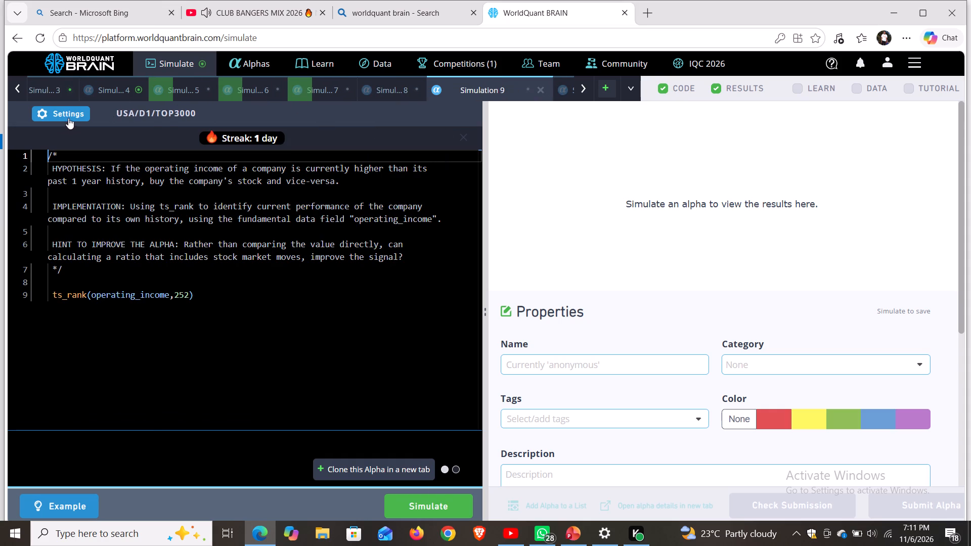
left_click(62, 116)
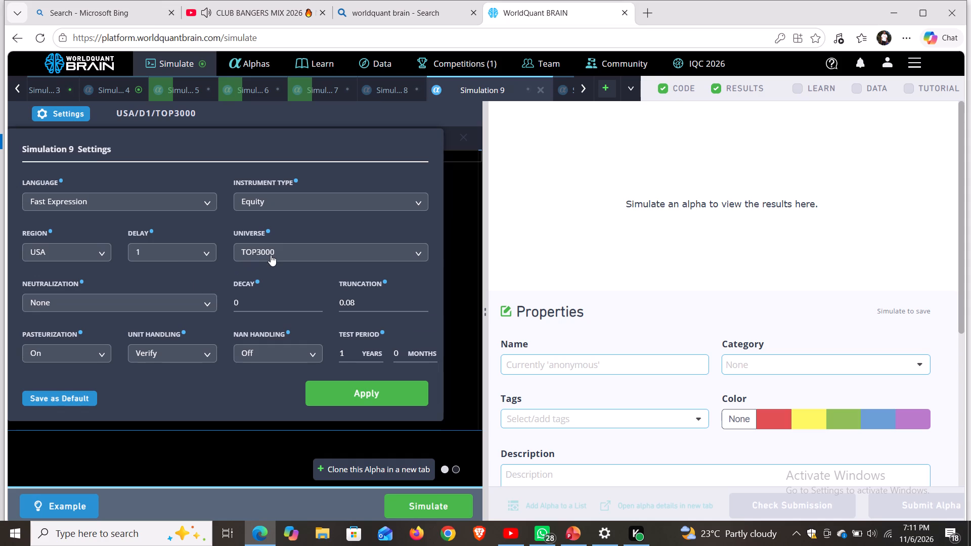
left_click(271, 255)
left_click(257, 366)
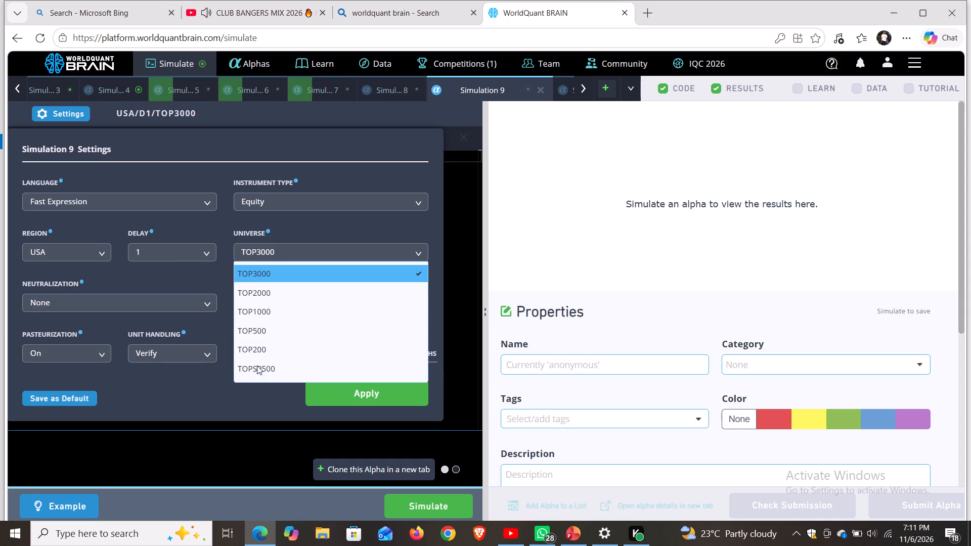
left_click(332, 409)
left_click(331, 404)
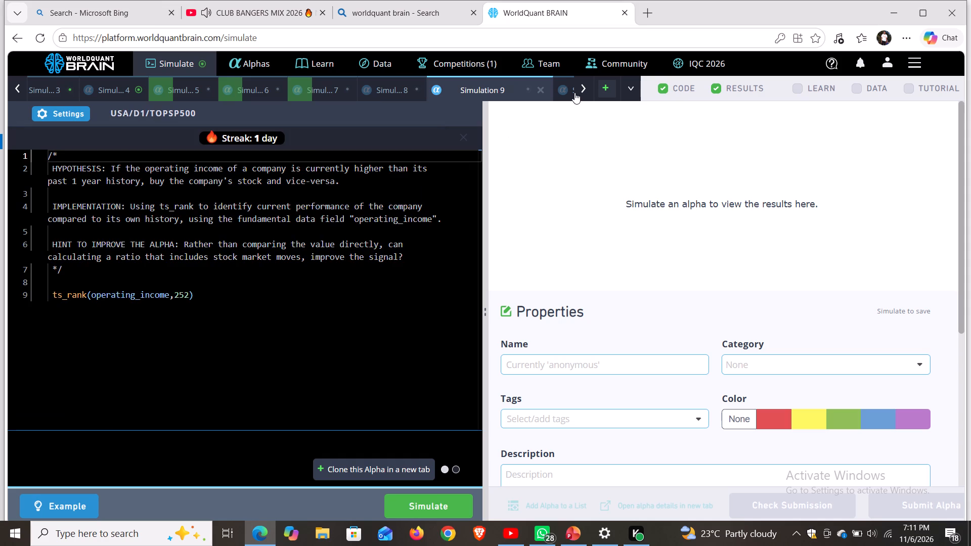
Set Simulation 10 to Market neutralization and the TOP2000 universe, apply the settings and run the simulation.
left_click(556, 86)
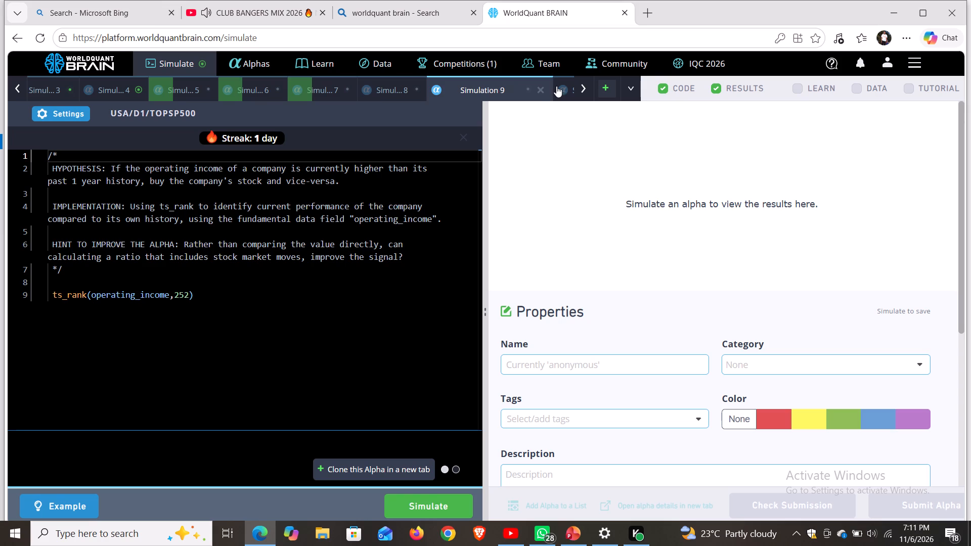
left_click(80, 112)
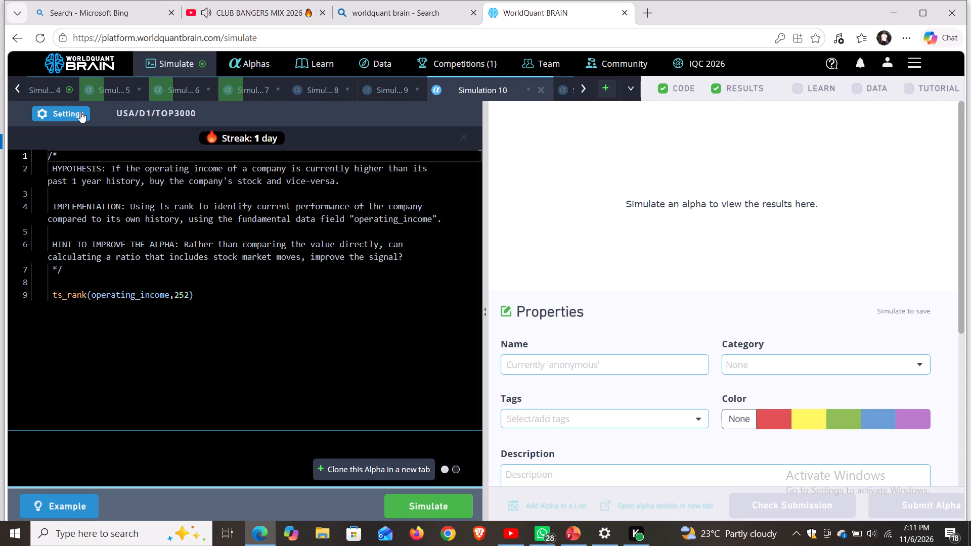
left_click(51, 301)
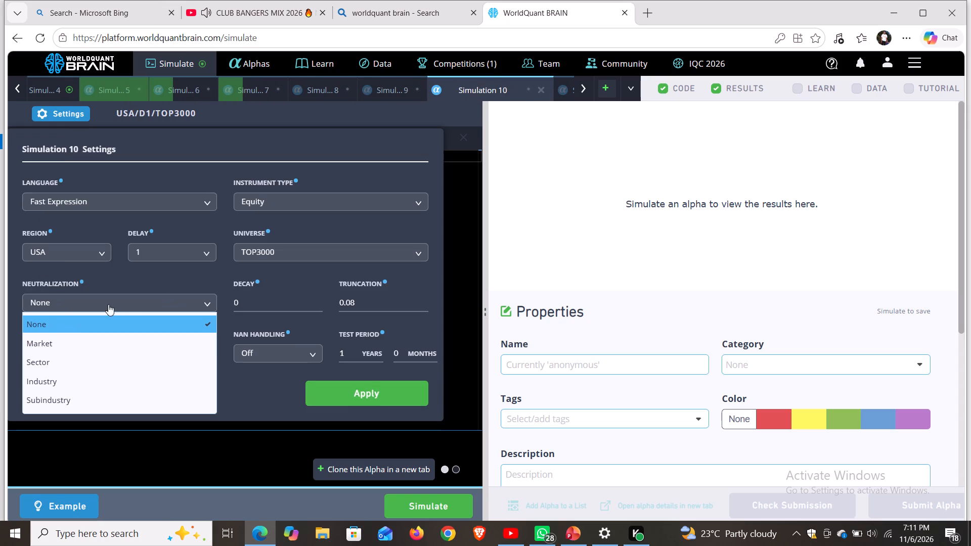
left_click(39, 340)
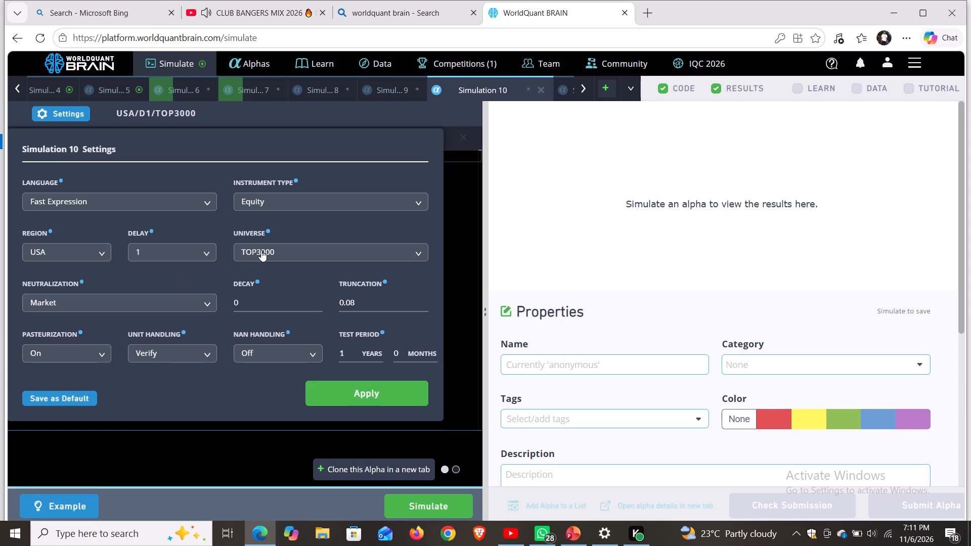
left_click(267, 251)
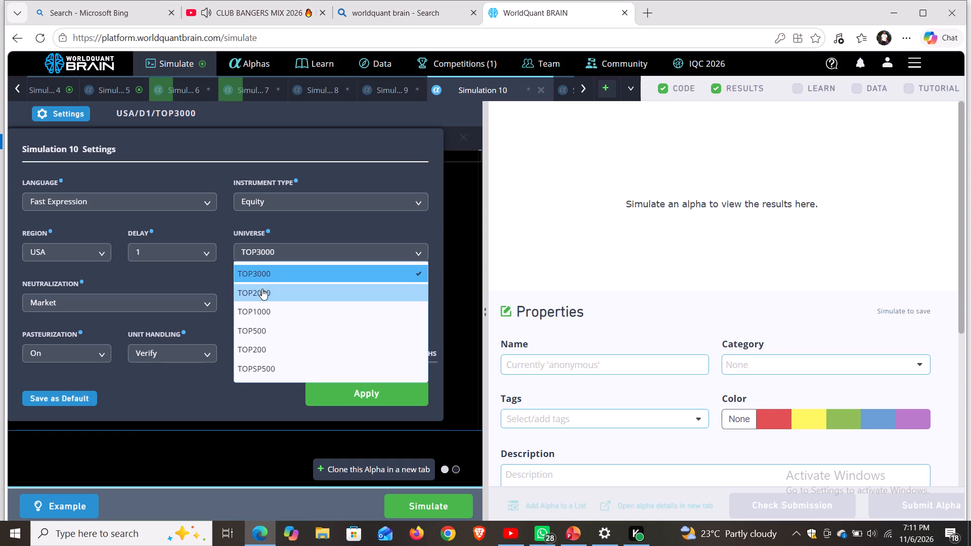
left_click(261, 293)
left_click(349, 401)
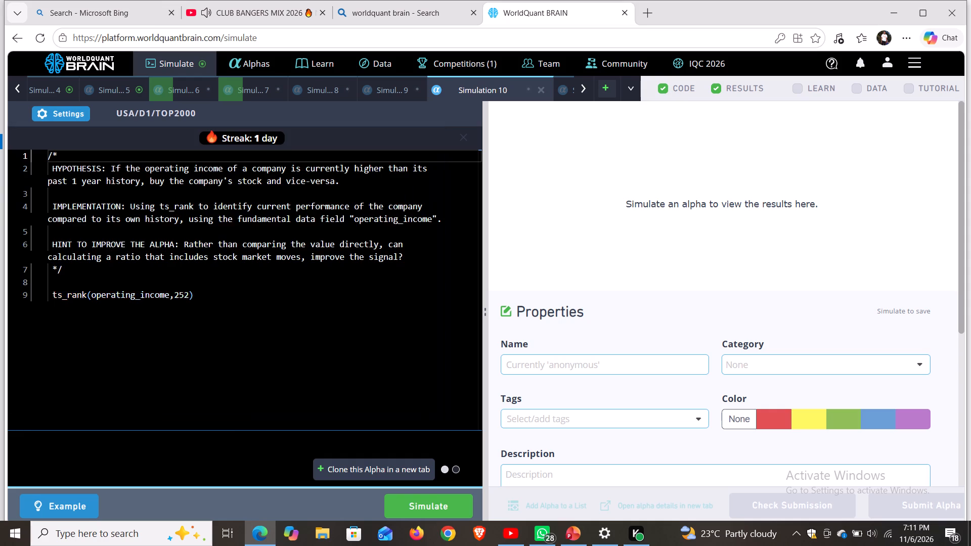
left_click(437, 505)
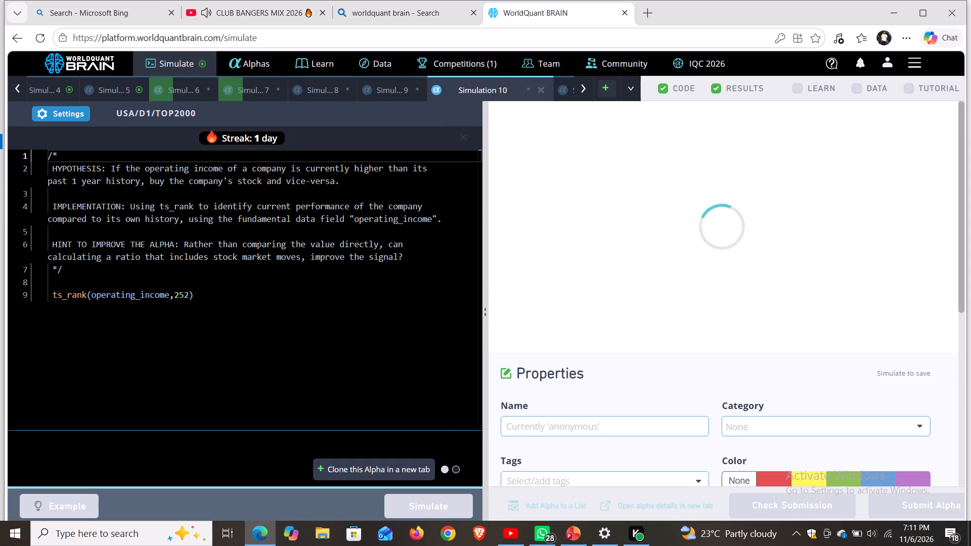
Set Simulation 11 to Market neutralization and the TOP1000 universe, and apply the settings without running it.
left_click(567, 98)
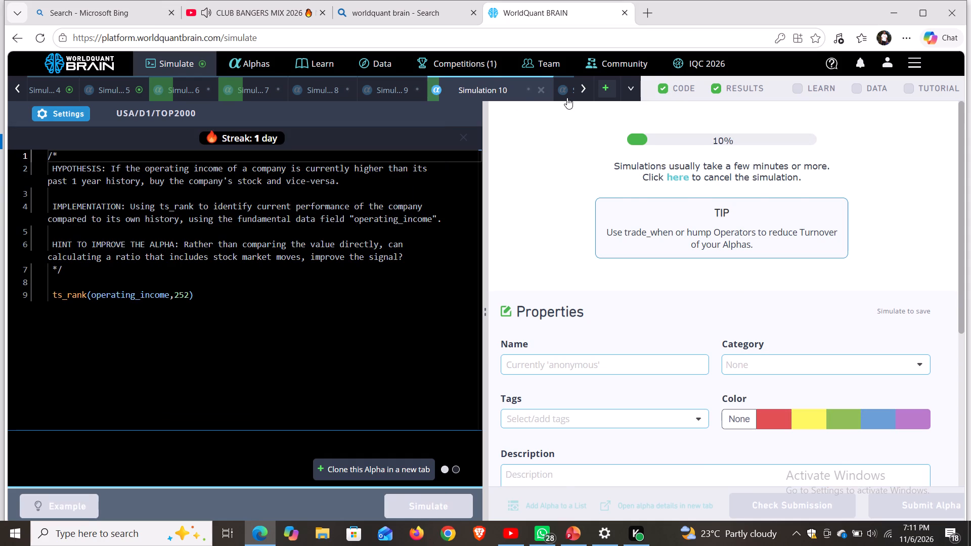
left_click(77, 114)
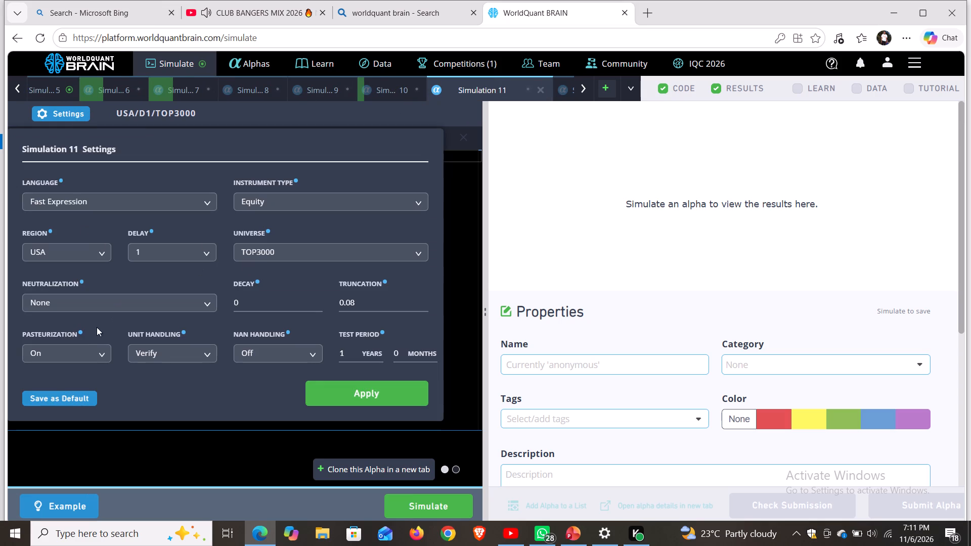
left_click(82, 303)
left_click(59, 340)
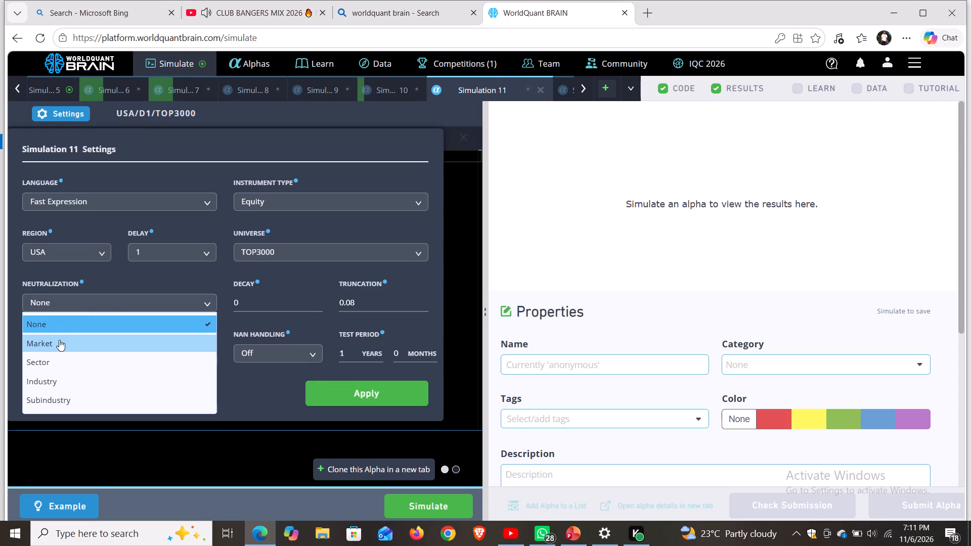
left_click(74, 310)
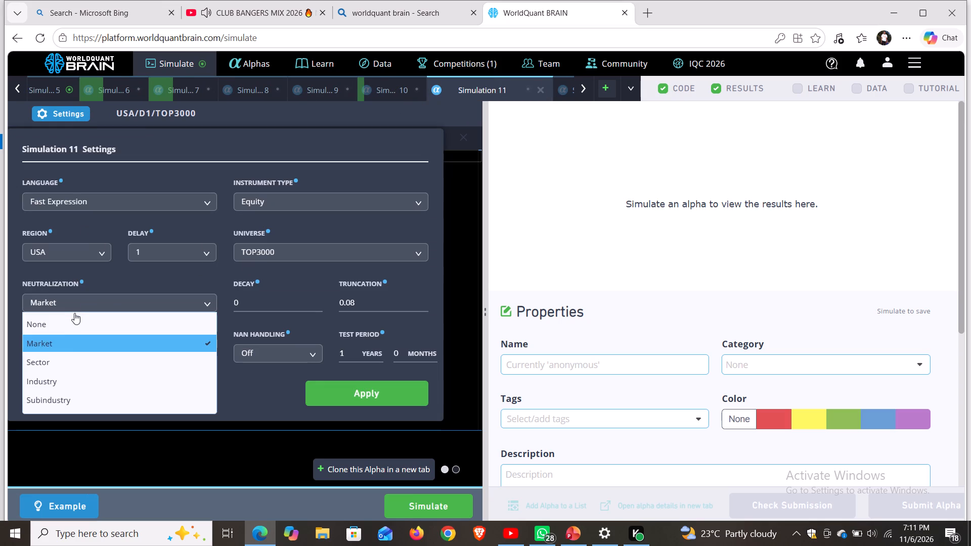
left_click(275, 253)
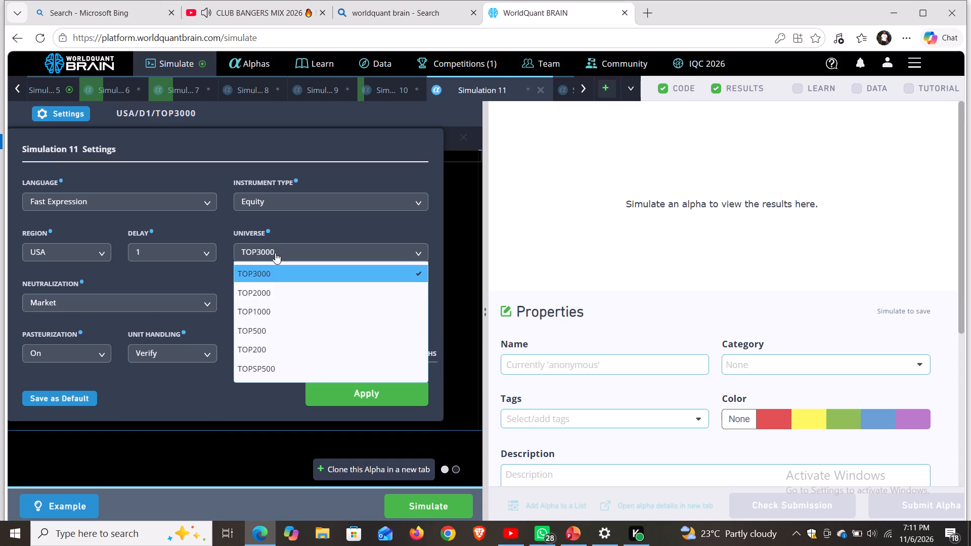
left_click(264, 314)
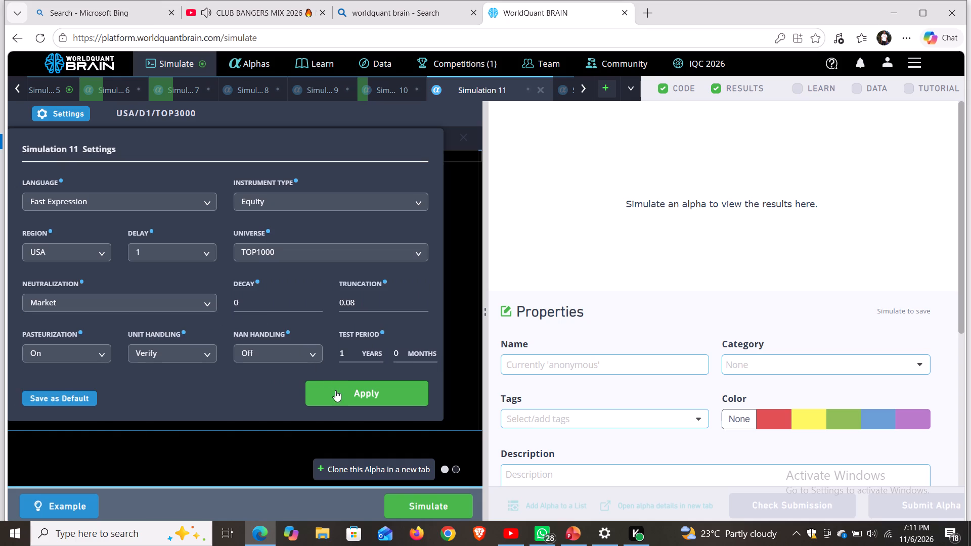
left_click(335, 390)
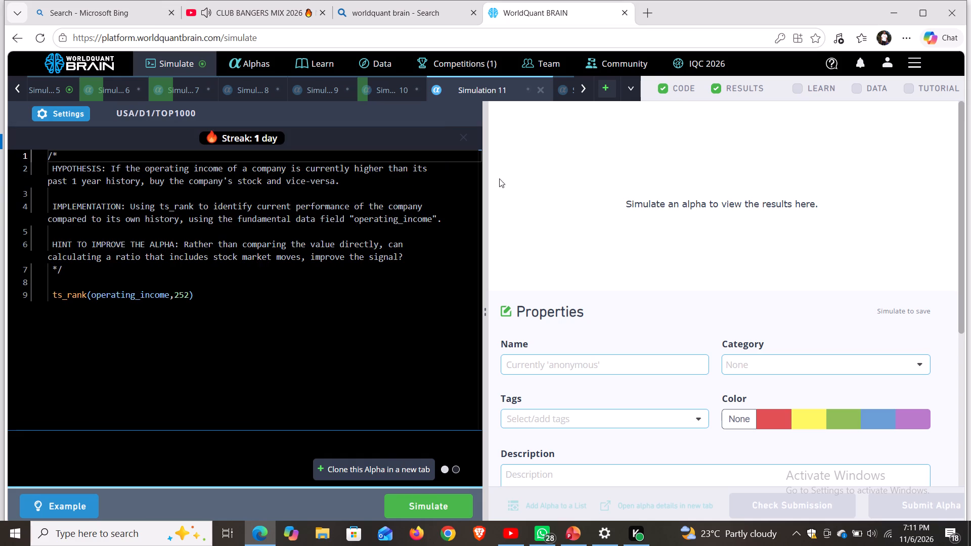
Set Simulation 12 to Industry neutralization and the TOP1000 universe, apply the settings and run the simulation.
left_click(571, 90)
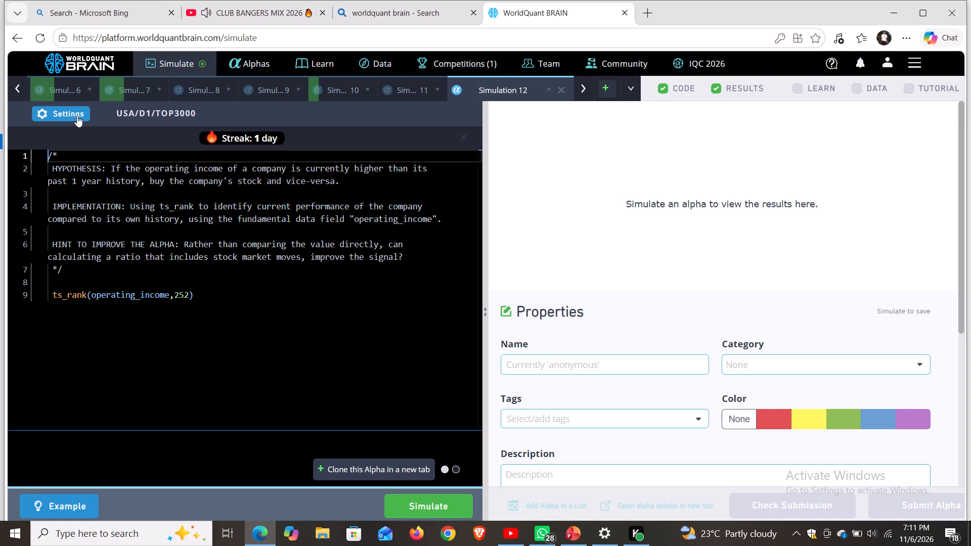
left_click(63, 114)
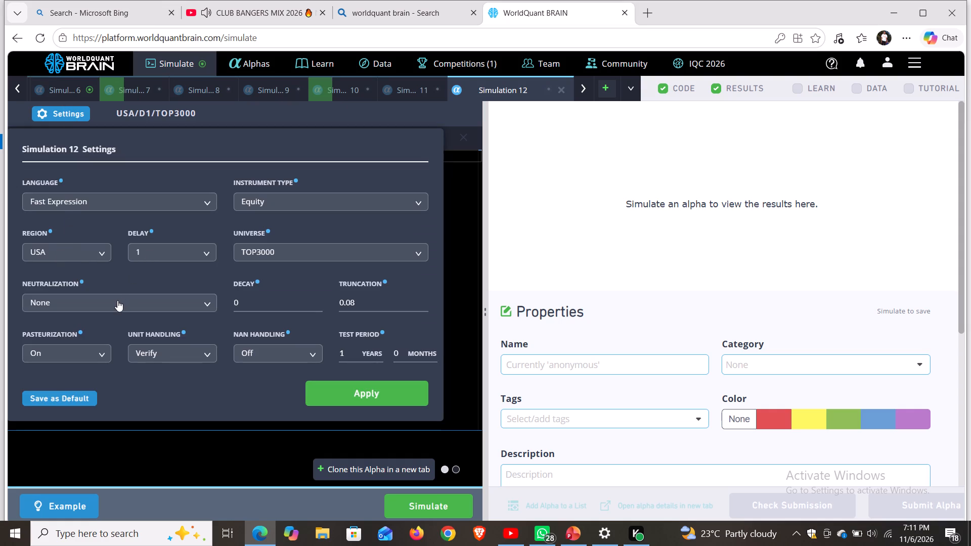
left_click_drag(117, 300, 109, 296)
left_click(109, 296)
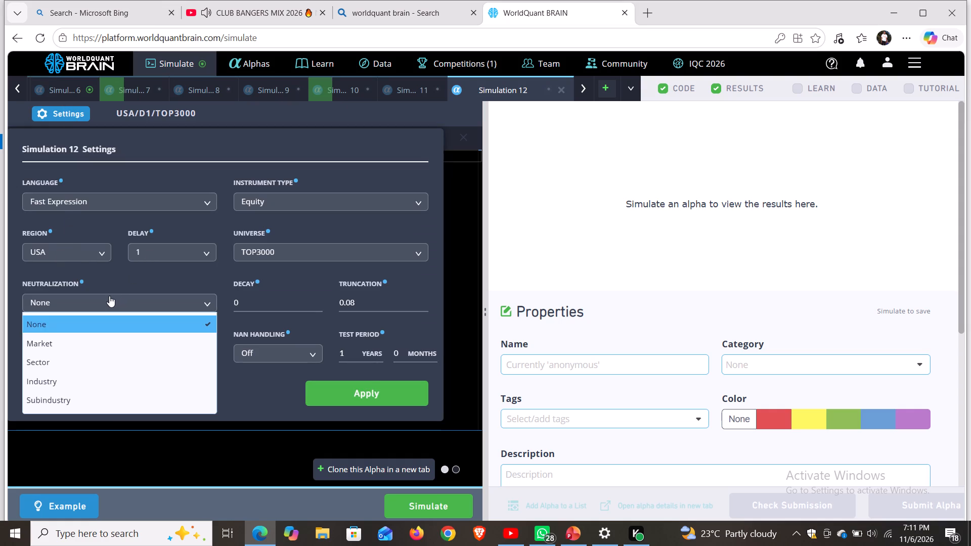
left_click(109, 296)
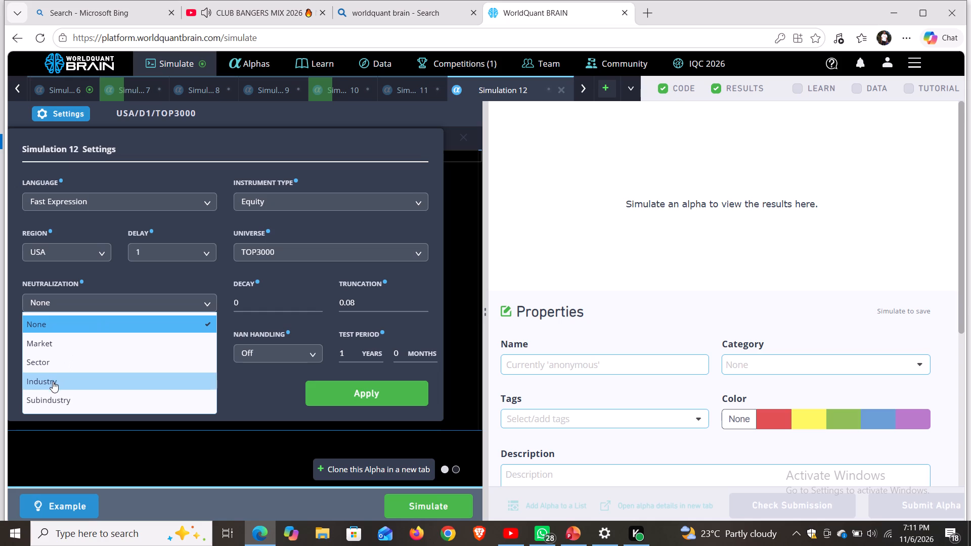
left_click(116, 385)
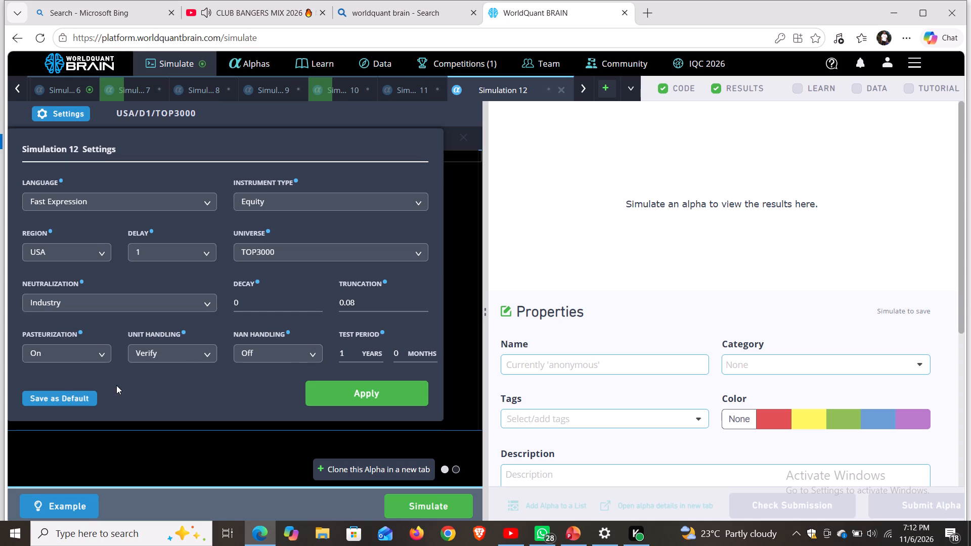
left_click(275, 252)
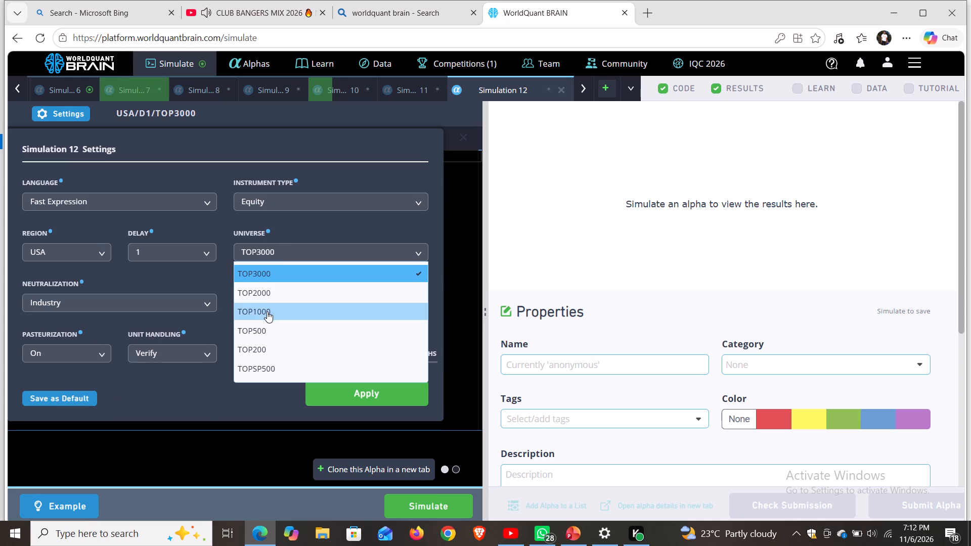
left_click(267, 311)
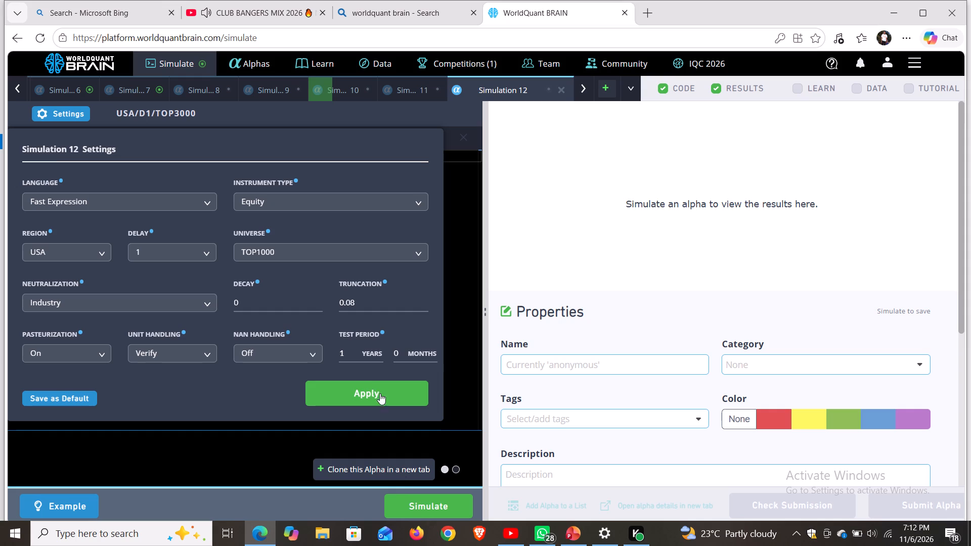
left_click(377, 387)
left_click(411, 506)
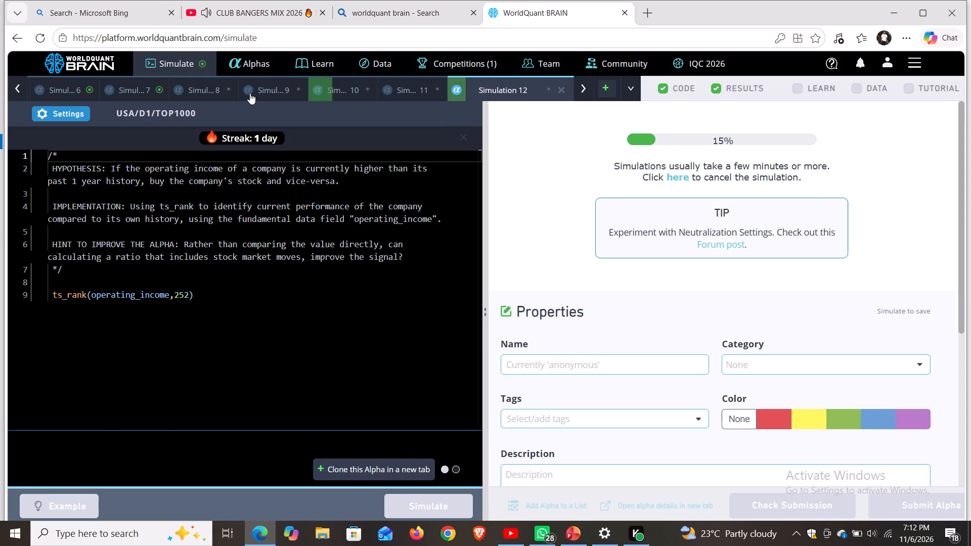
Return to Simulation 8 and run it with its TOP500 universe settings.
left_click(204, 93)
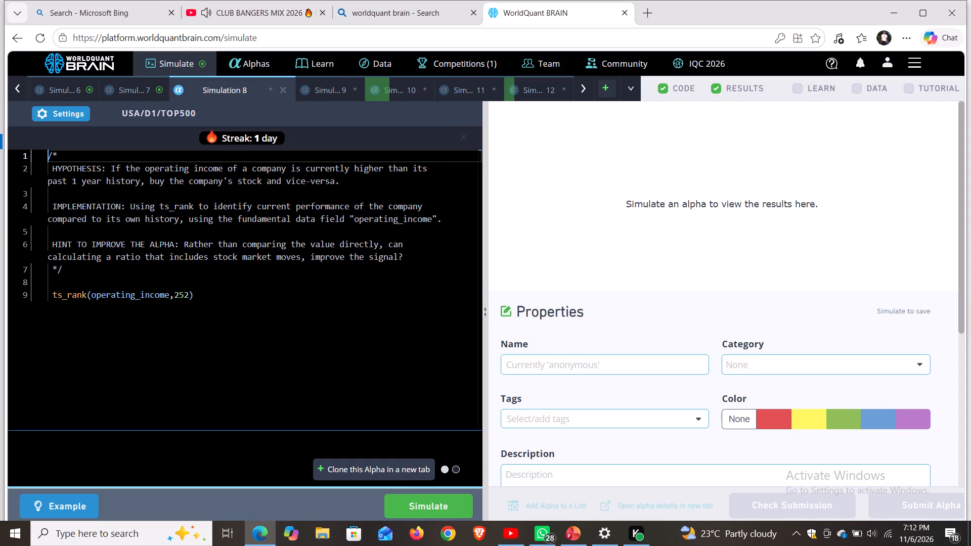
left_click(419, 500)
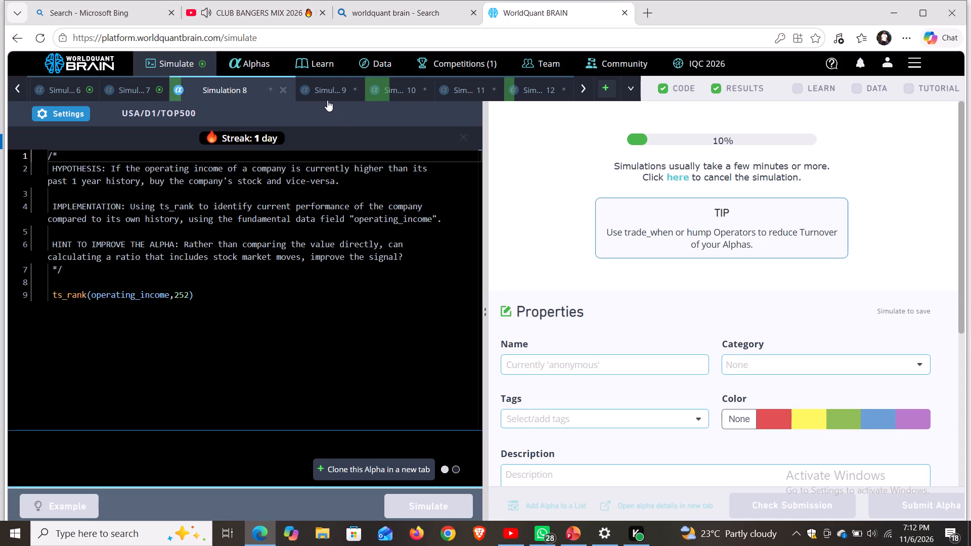
Switch to Simulation 9, the one with the TOPSP500 universe.
left_click(323, 88)
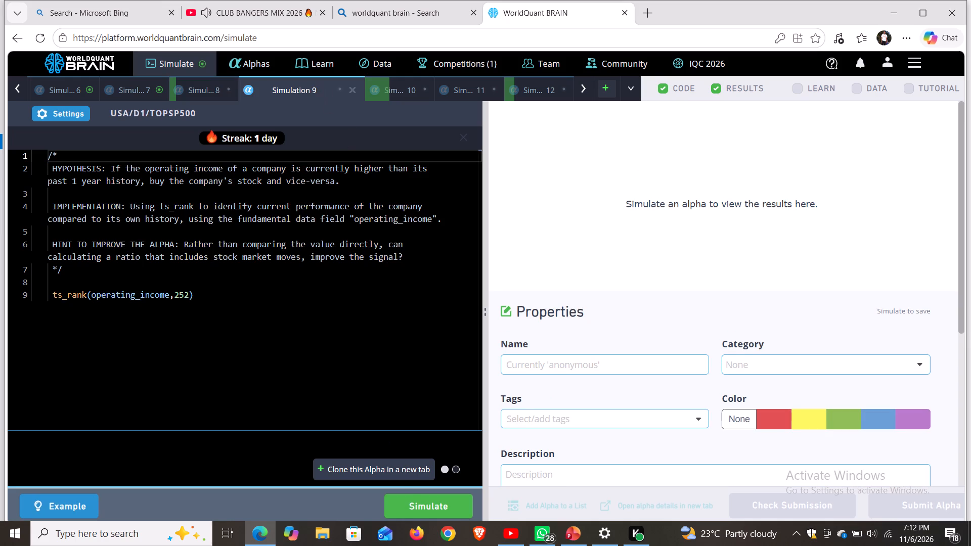
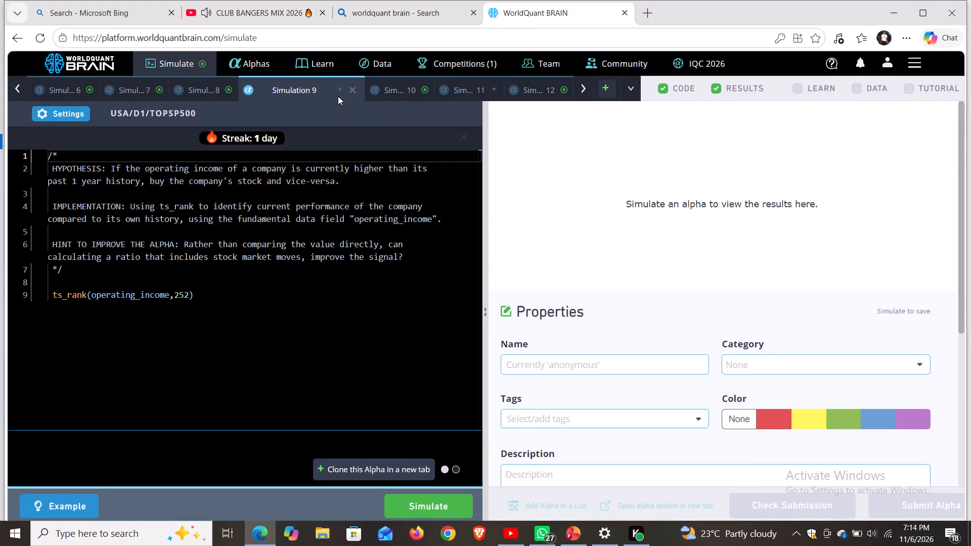
Run Simulation 9 with its TOPSP500 universe settings.
left_click(418, 498)
Switch to Simulation 11 and run it with its TOP1000 universe settings.
left_click(531, 96)
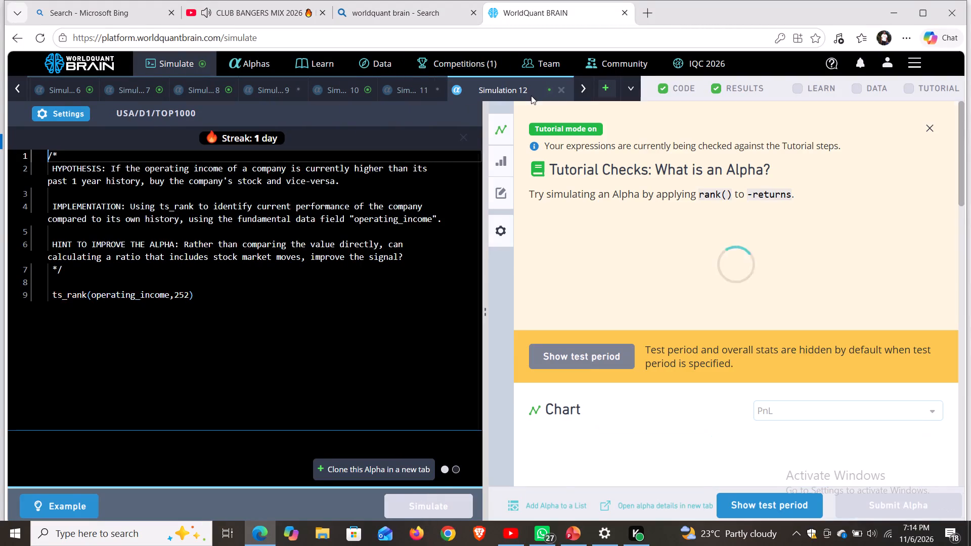
left_click(414, 88)
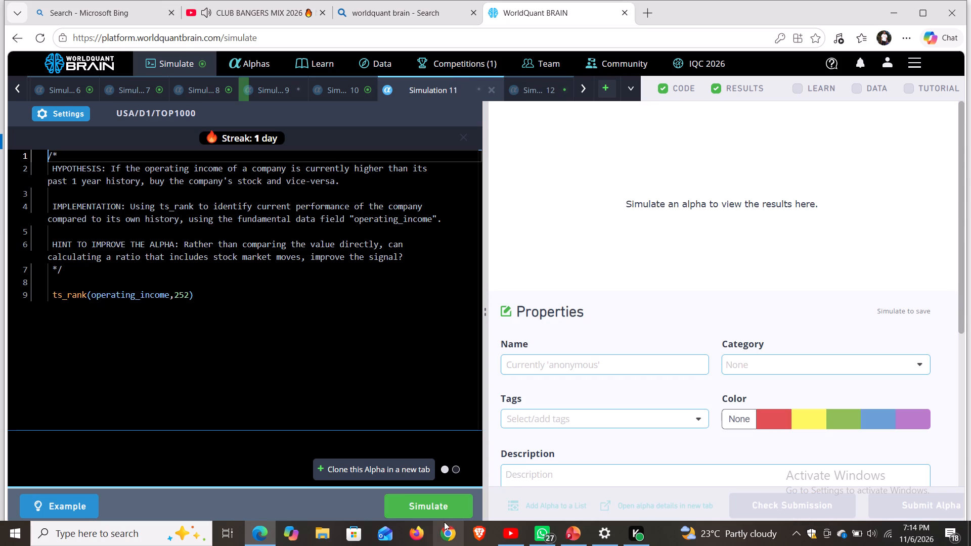
left_click(435, 505)
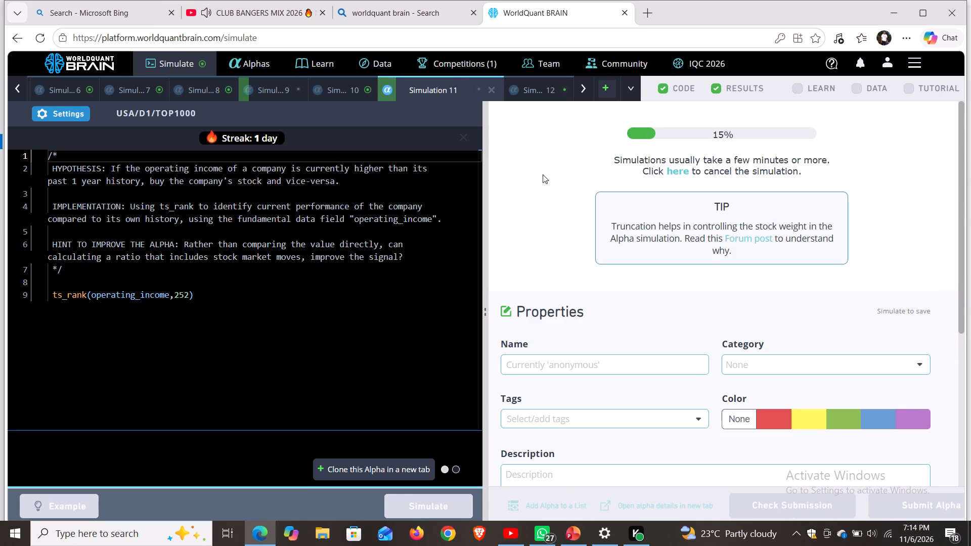
Create a new blank simulation and cycle through the example alphas until the ts_rank(operating_income,252) example is loaded.
left_click(608, 91)
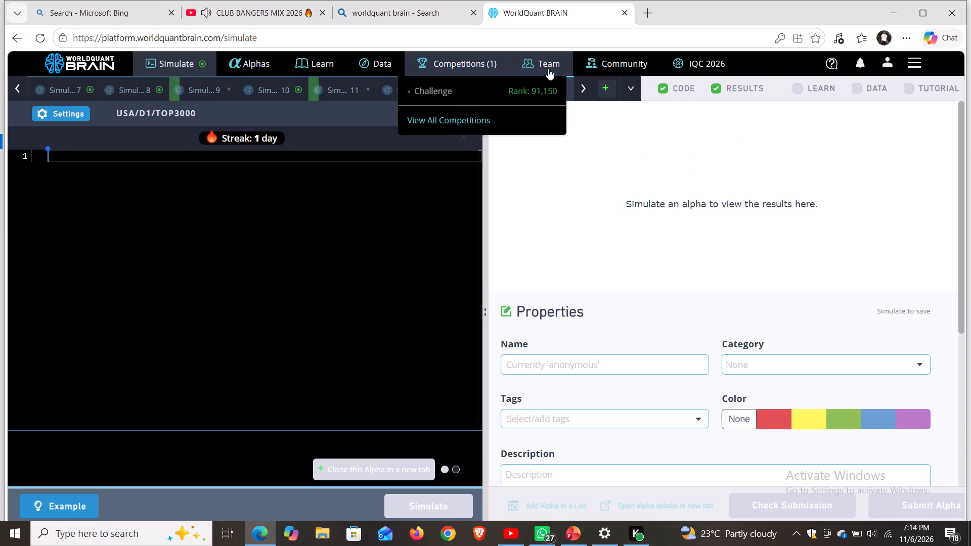
left_click(560, 88)
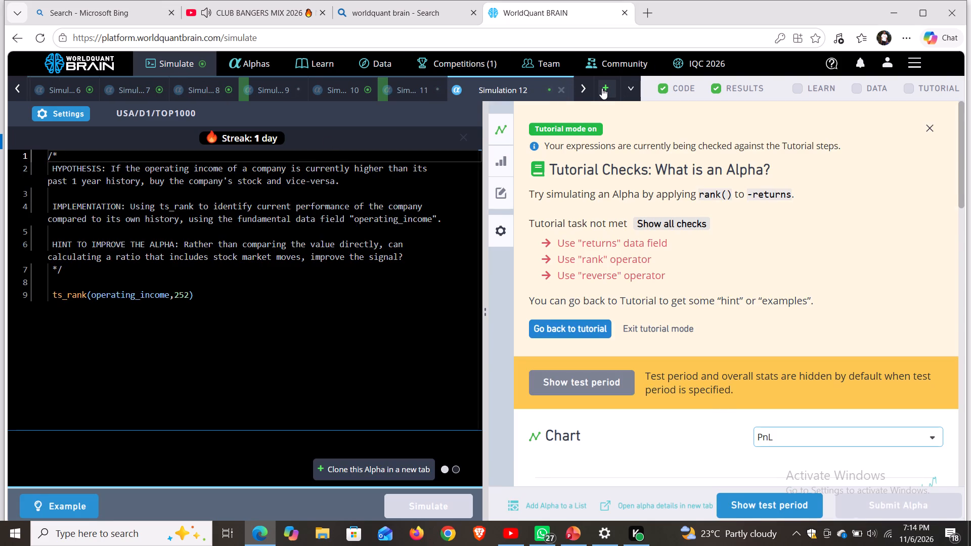
left_click(602, 88)
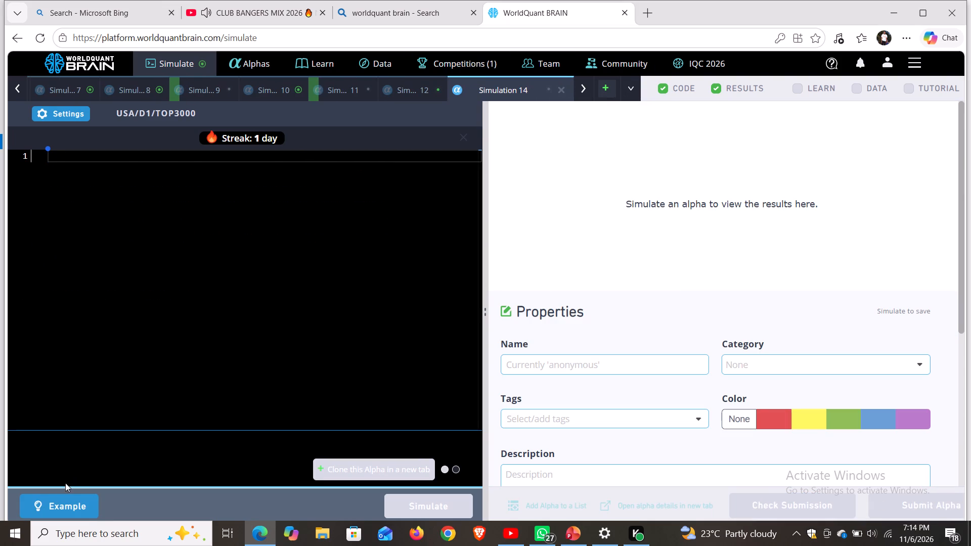
left_click(61, 504)
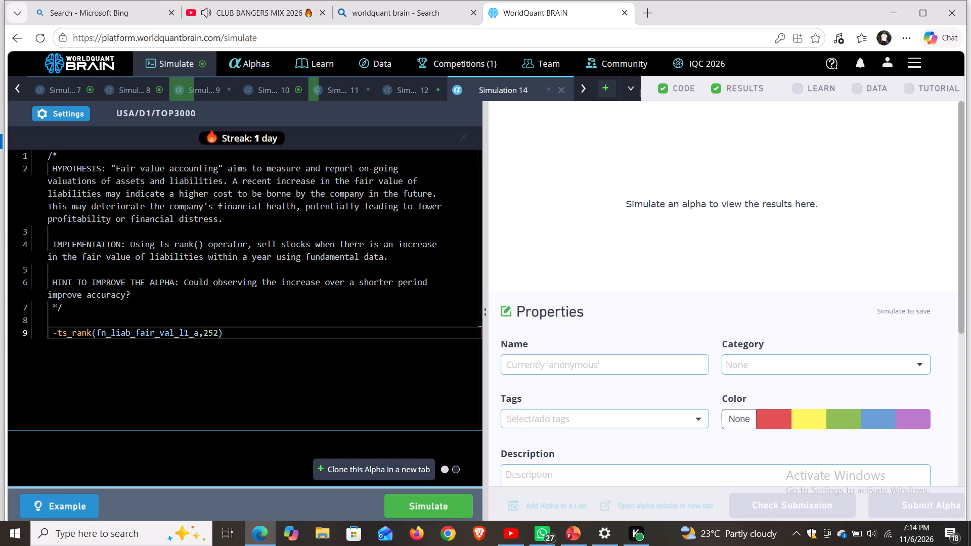
left_click(54, 510)
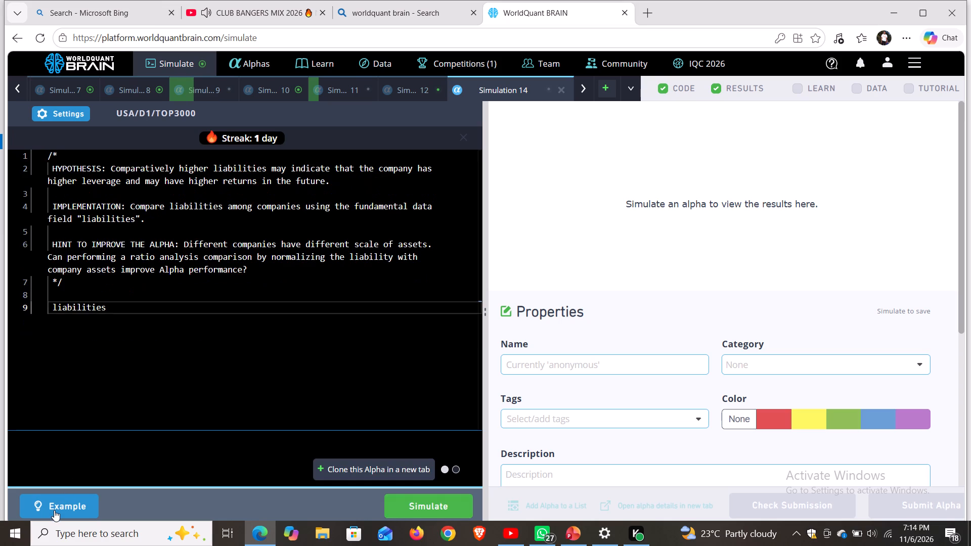
left_click(54, 510)
left_click(54, 510)
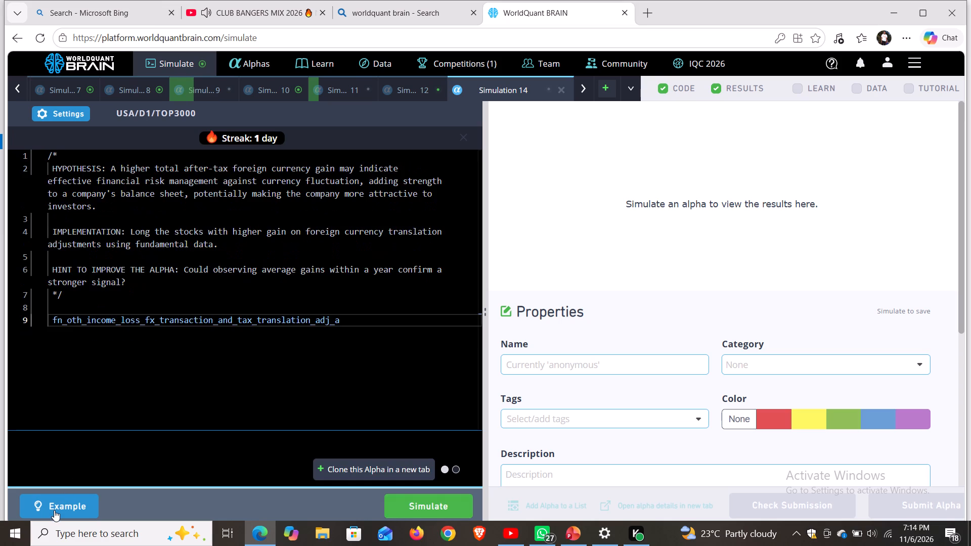
left_click(54, 510)
left_click(54, 510)
left_click(54, 510)
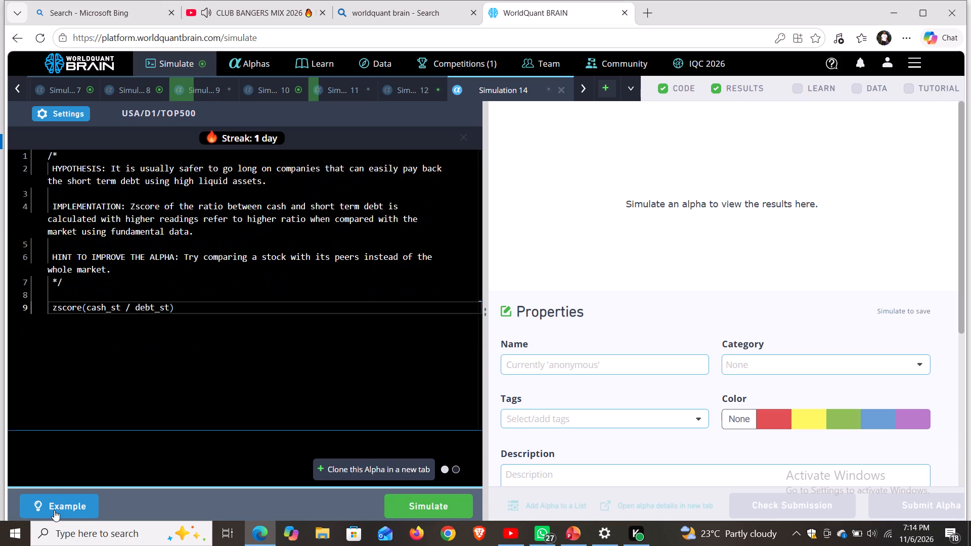
left_click(54, 510)
left_click(54, 510)
left_click(54, 510)
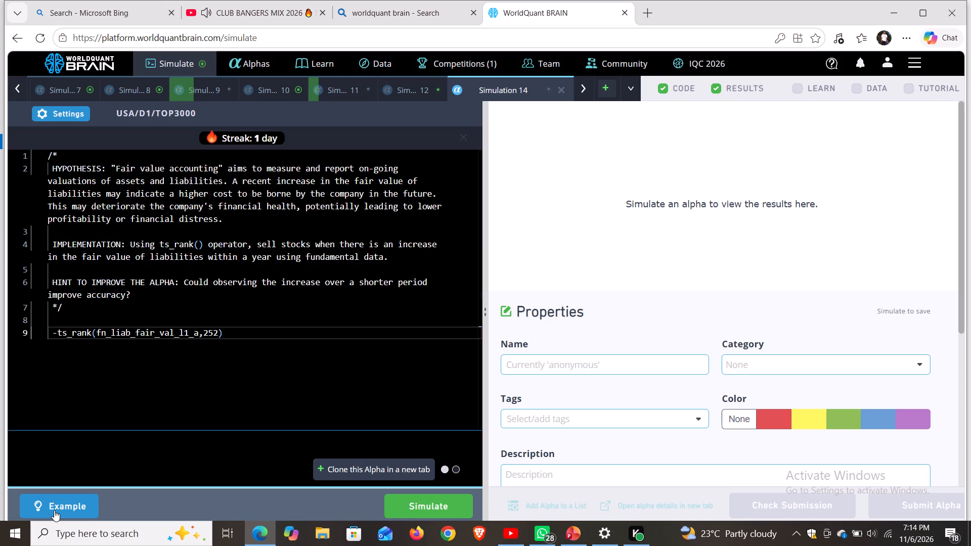
left_click(54, 510)
left_click(54, 510)
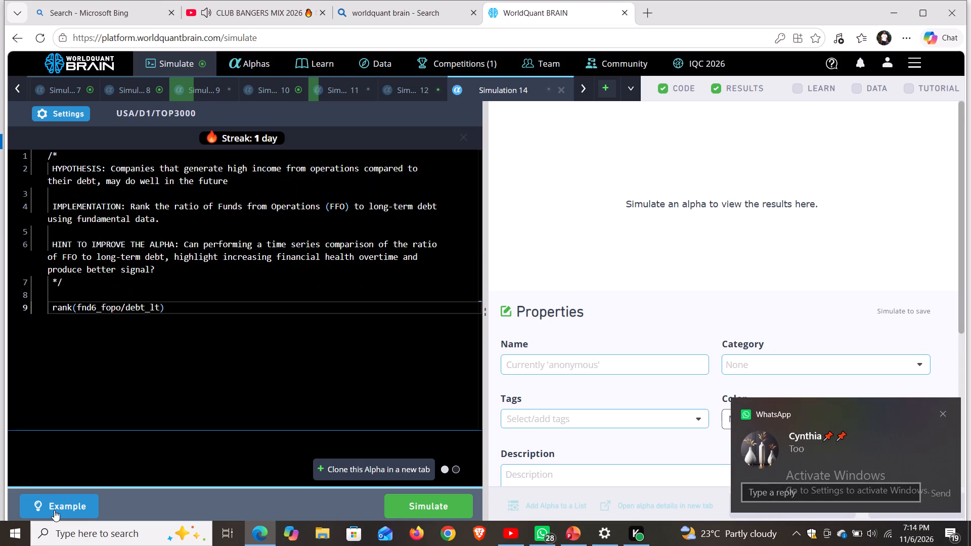
left_click(54, 510)
left_click(54, 510)
left_click(54, 510)
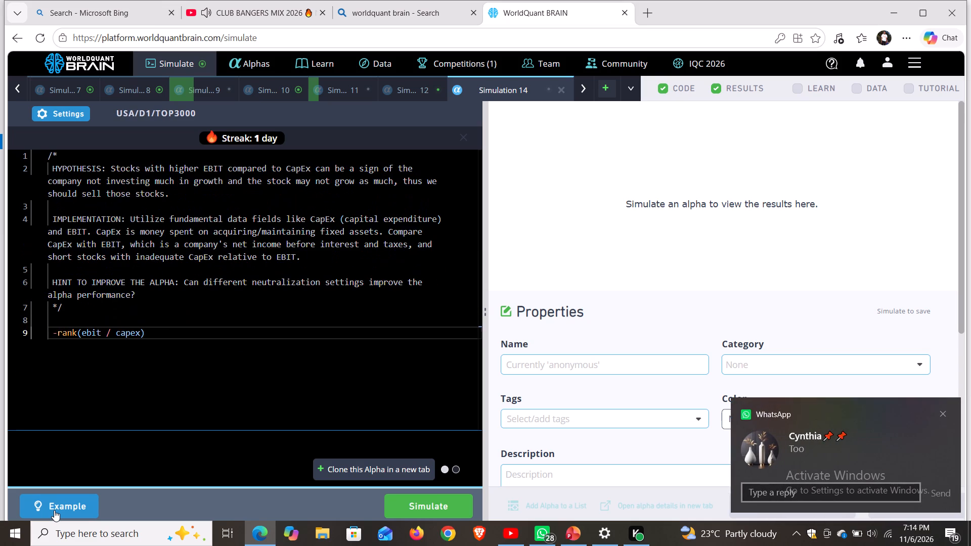
left_click(54, 510)
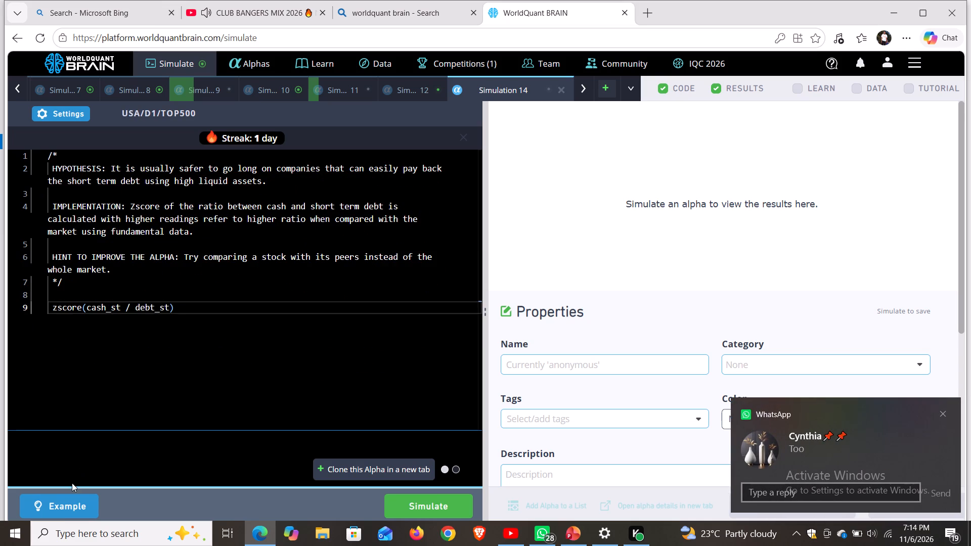
left_click(64, 502)
left_click(64, 502)
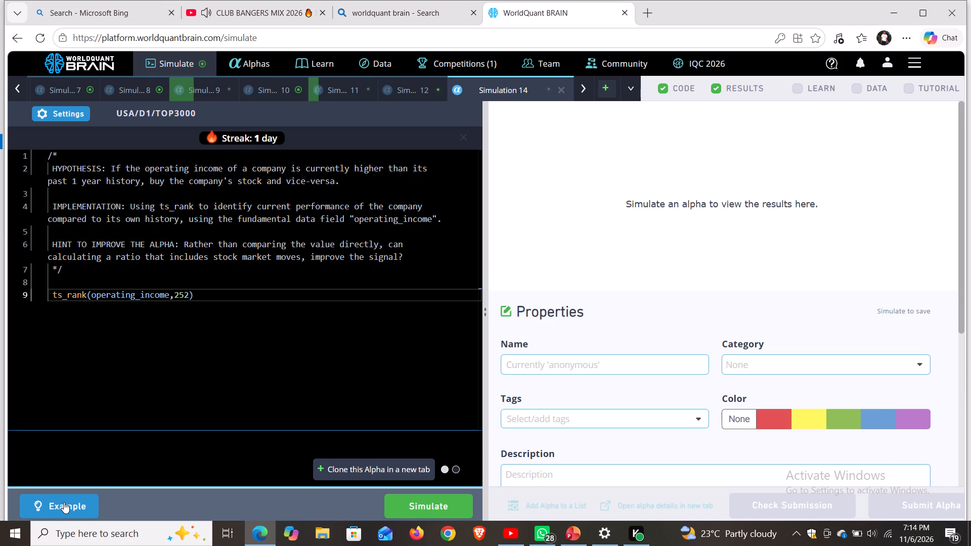
Change the lookback period in the new simulation's ts_rank(operating_income) expression to 200.
left_click(187, 295)
key("BackSpace")
key("BackSpace")
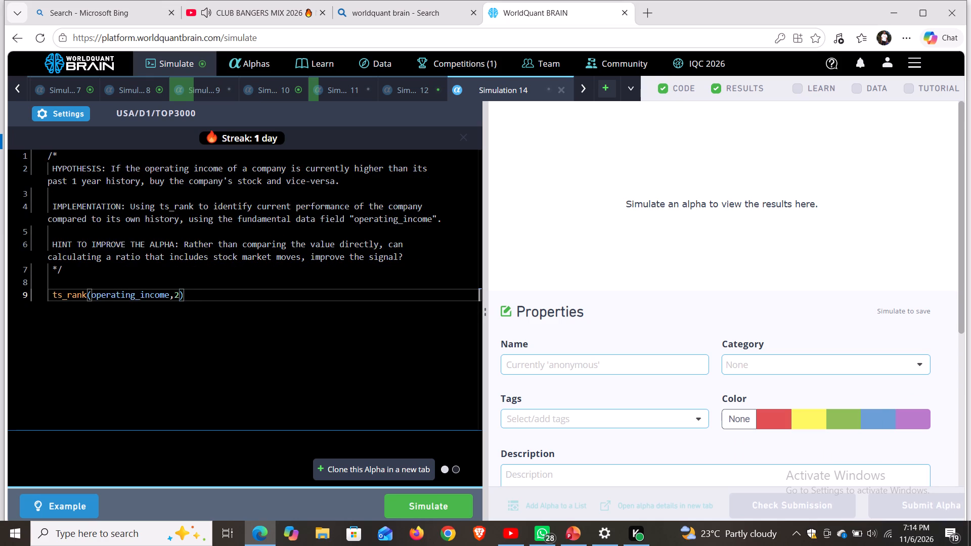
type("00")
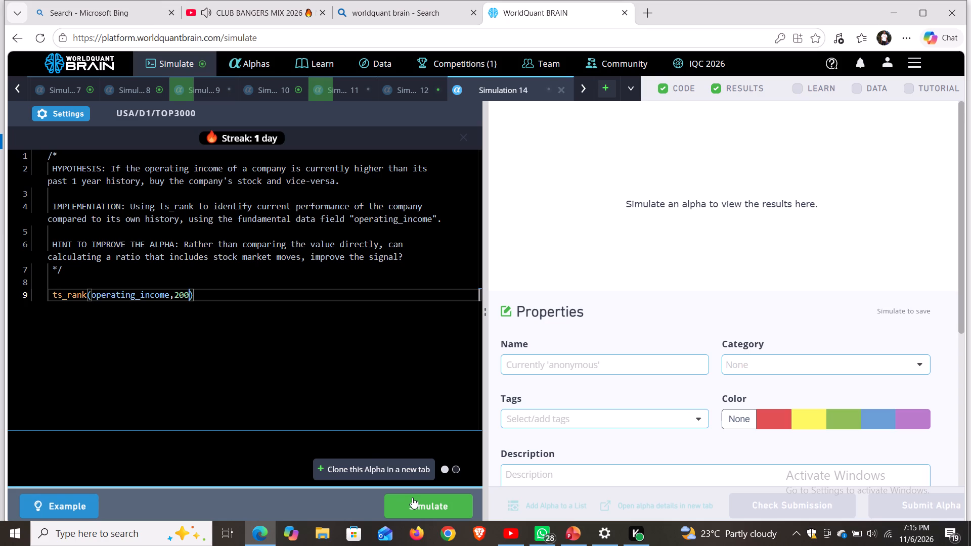
Run Simulation 14 with the ts_rank(operating_income,200) alpha on the USA/D1/TOP3000 settings.
left_click(414, 499)
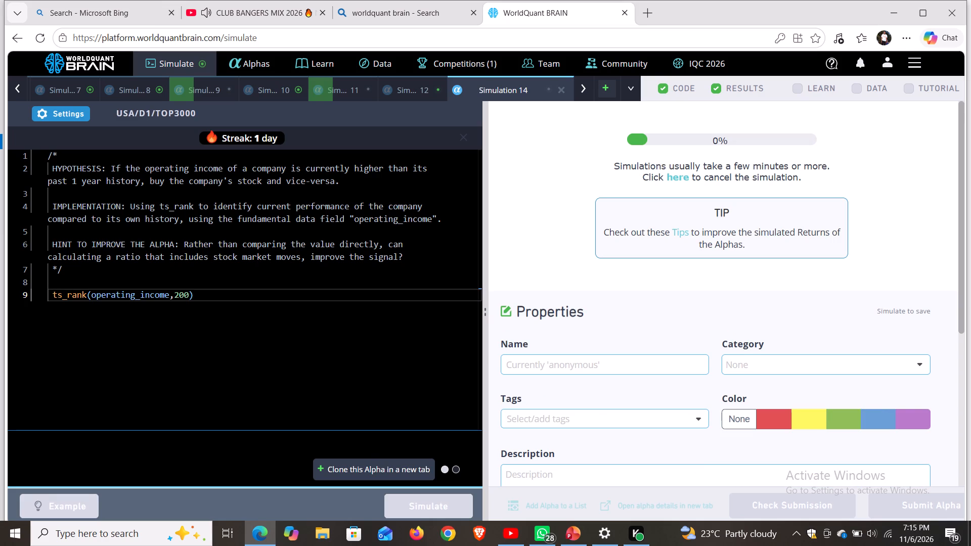
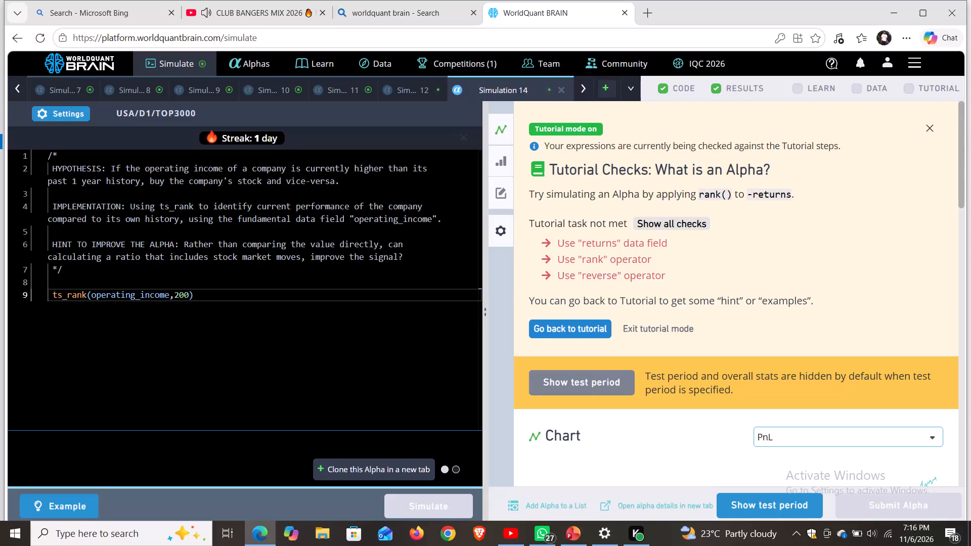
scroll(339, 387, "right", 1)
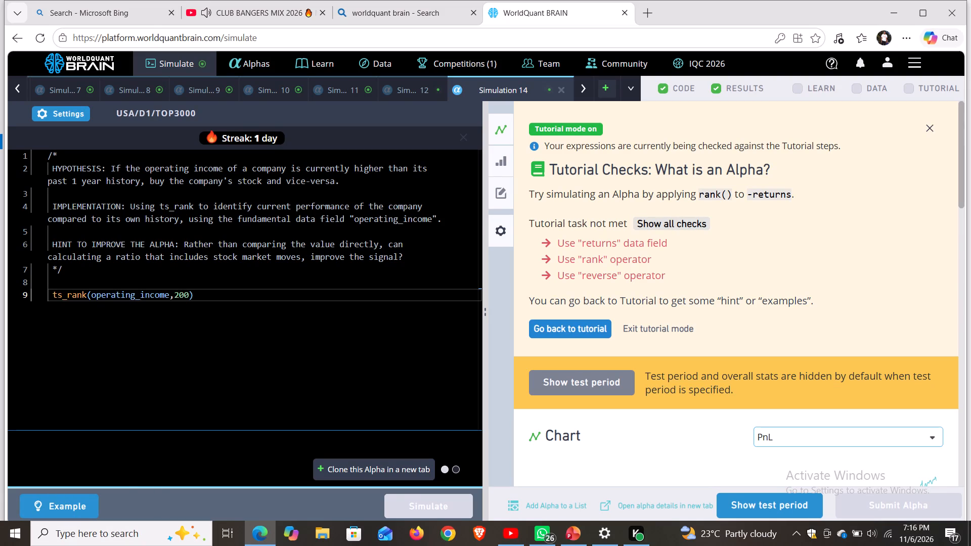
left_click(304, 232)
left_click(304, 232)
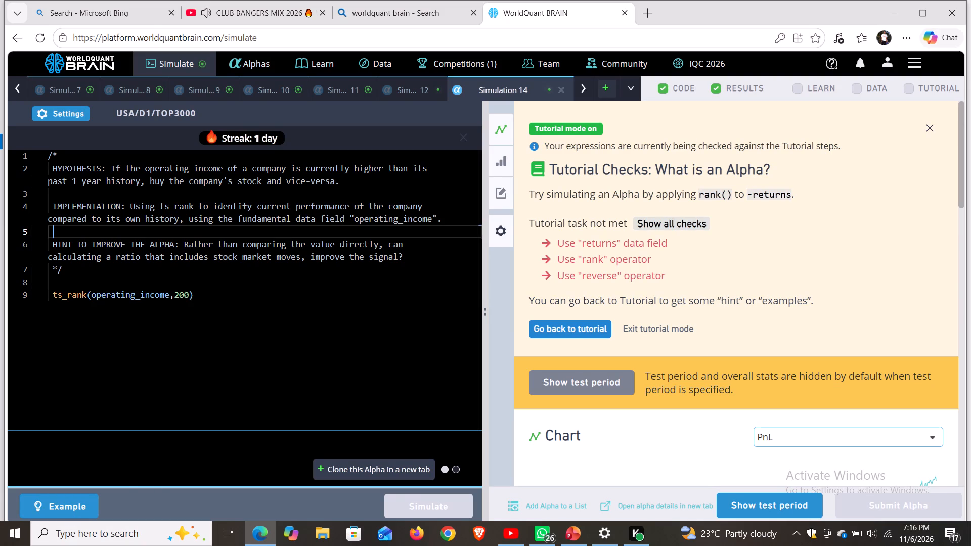
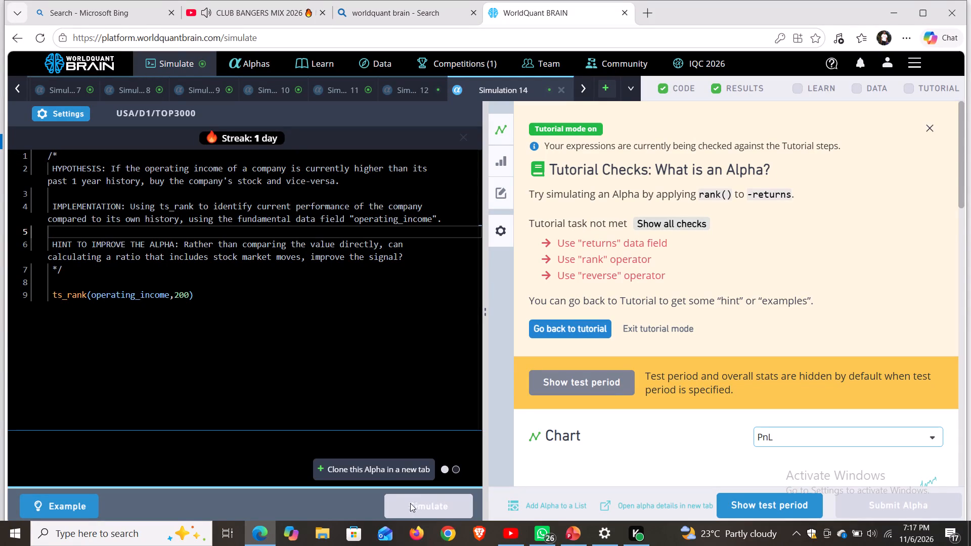
Request an example alpha to replace the current code in Simulation 14.
left_click(60, 500)
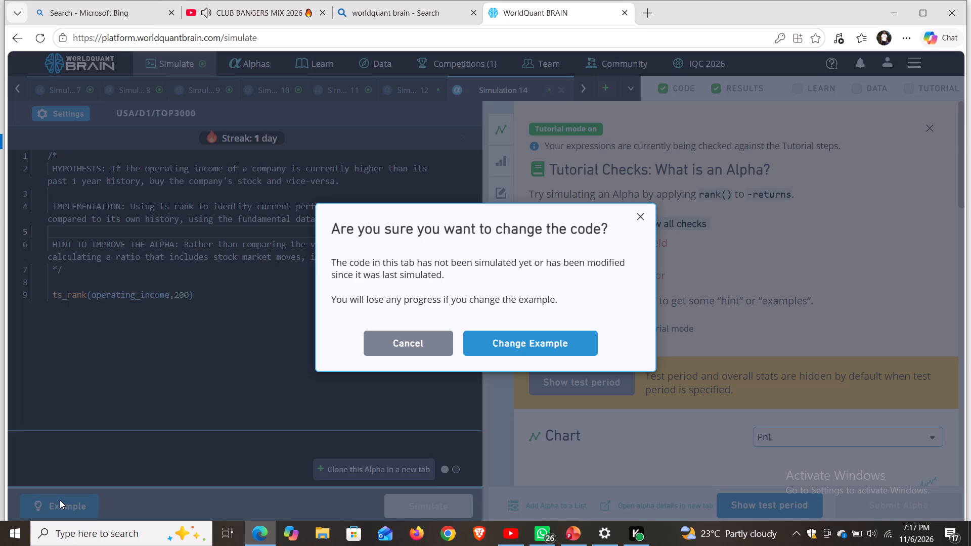
Decline the example change so the ts_rank(operating_income,200) code is kept in Simulation 14.
left_click(387, 349)
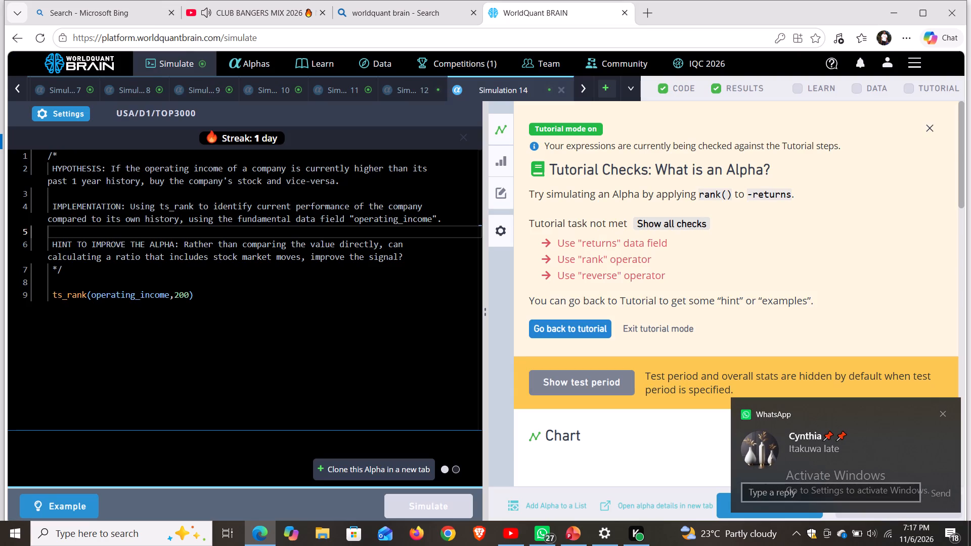
scroll(311, 318, "down", 1)
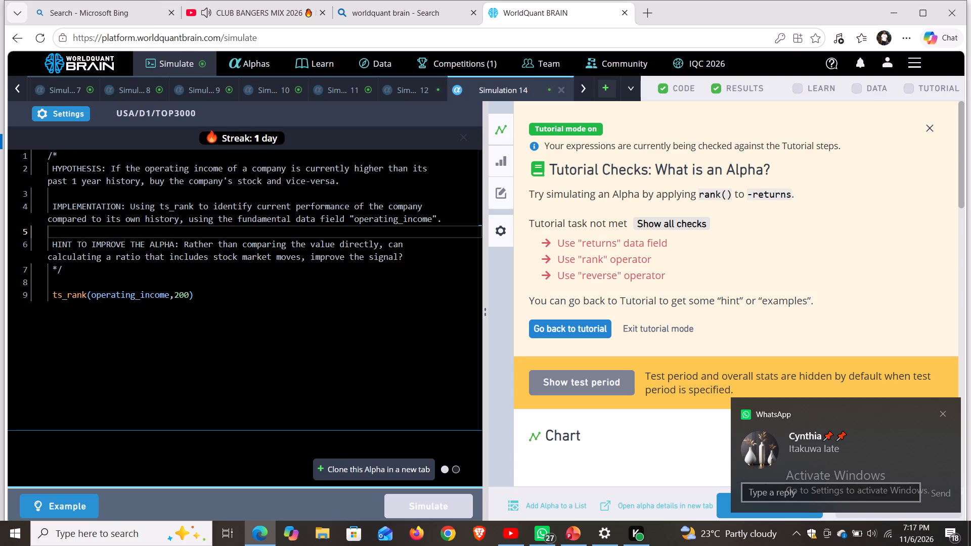
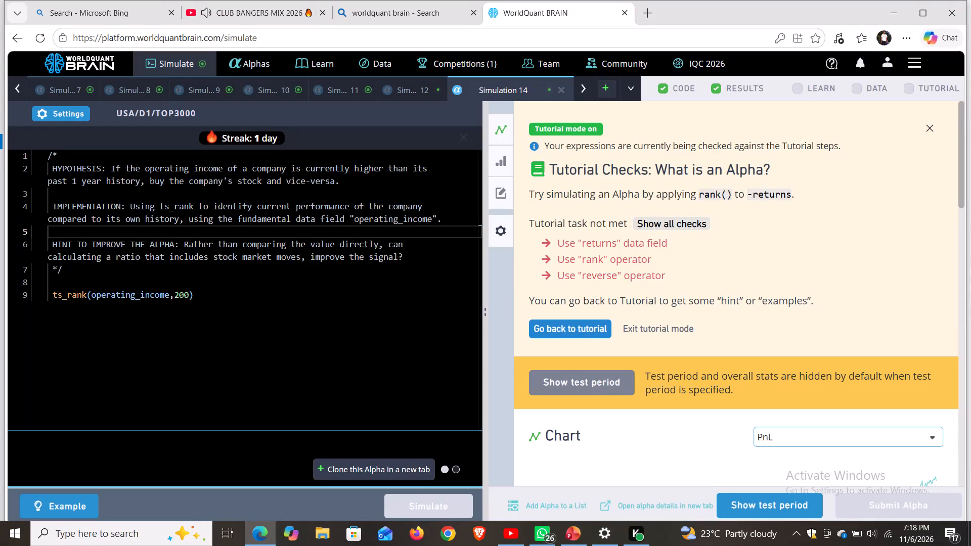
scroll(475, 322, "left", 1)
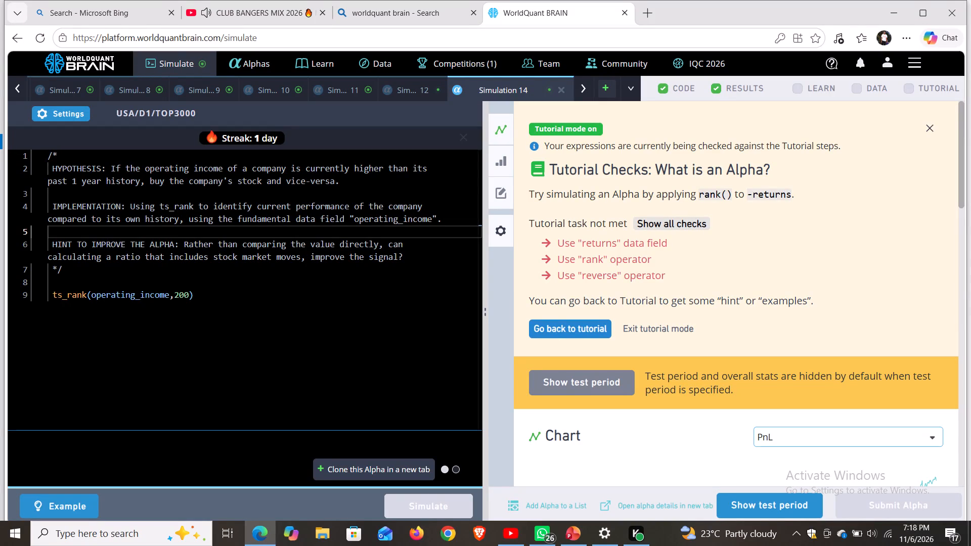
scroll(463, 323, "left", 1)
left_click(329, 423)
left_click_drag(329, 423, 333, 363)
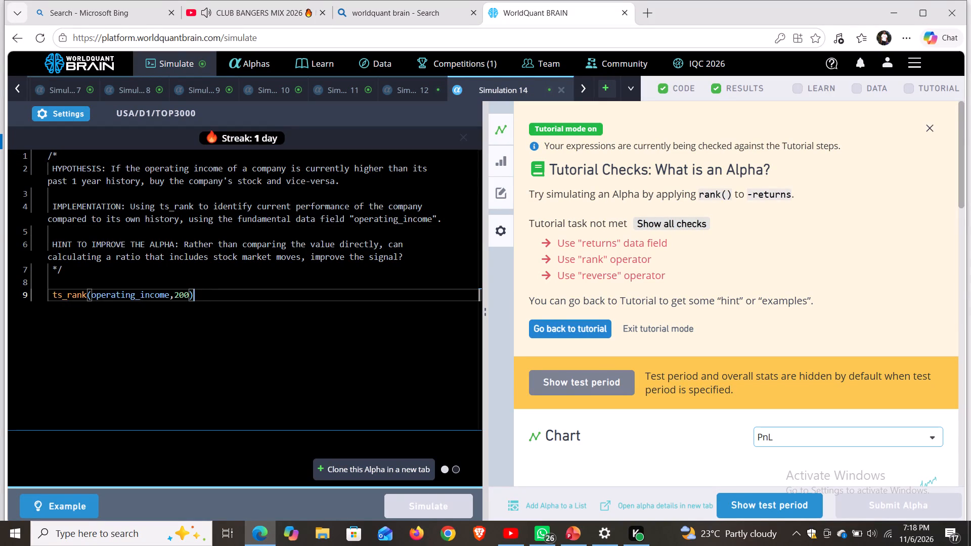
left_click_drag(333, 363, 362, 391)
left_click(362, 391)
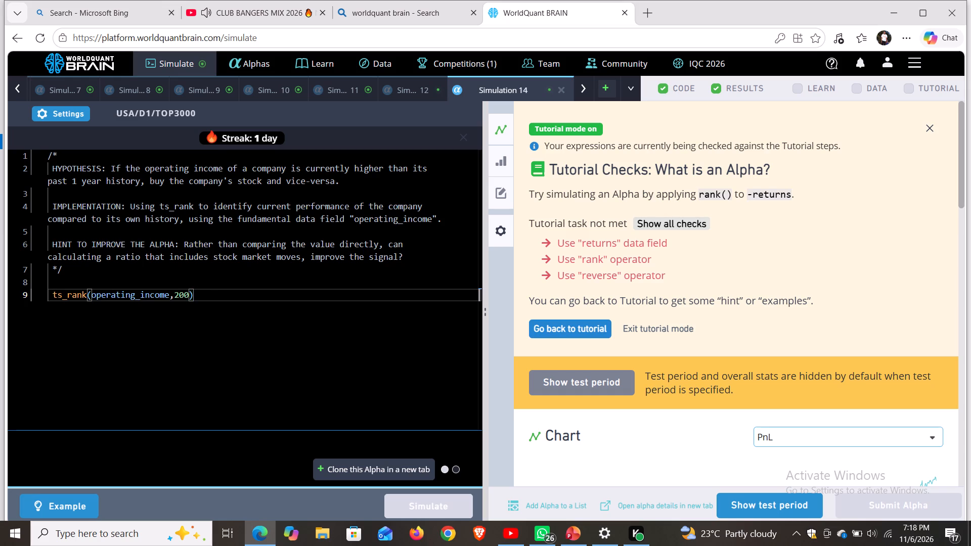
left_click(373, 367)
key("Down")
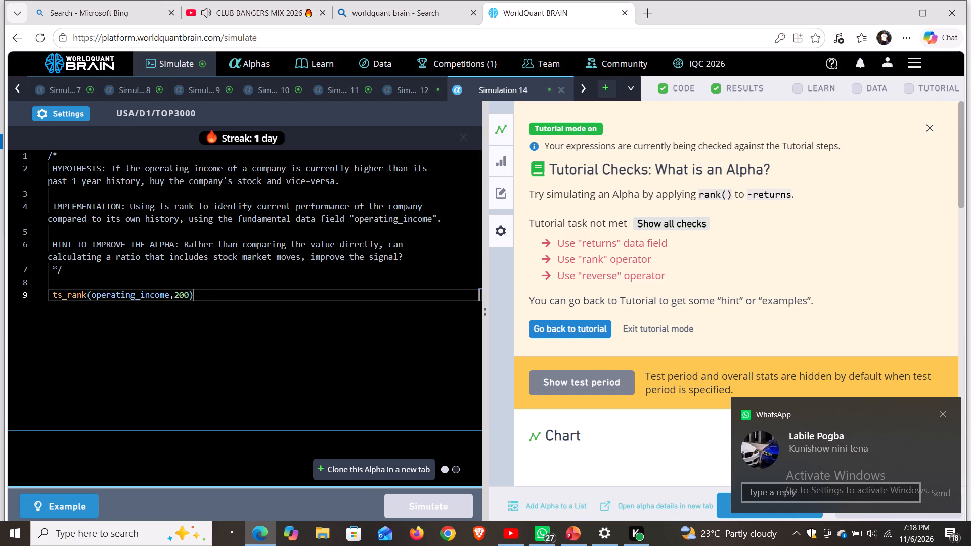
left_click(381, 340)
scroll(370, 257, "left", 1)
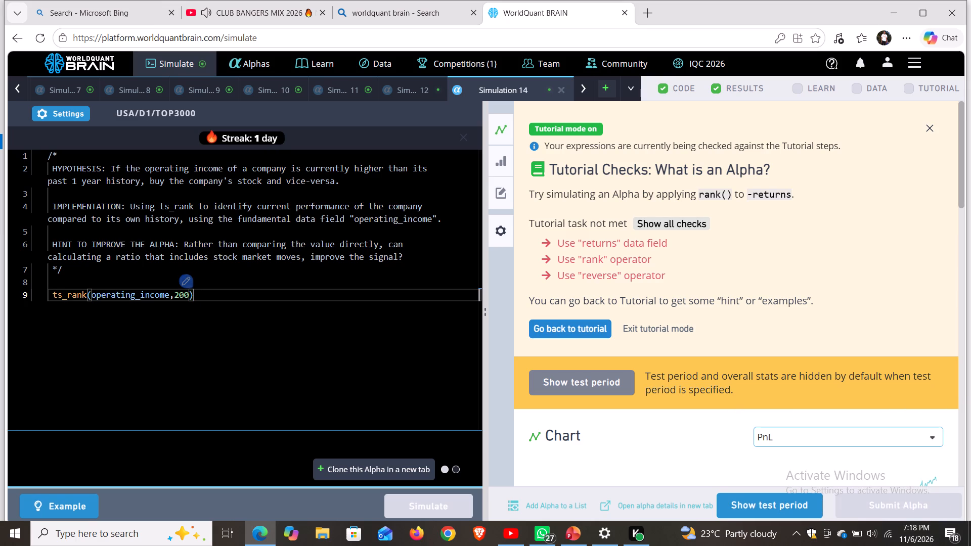
Set the lookback in the ts_rank(operating_income) expression of Simulation 14 to 270 and run the simulation.
left_click(197, 294)
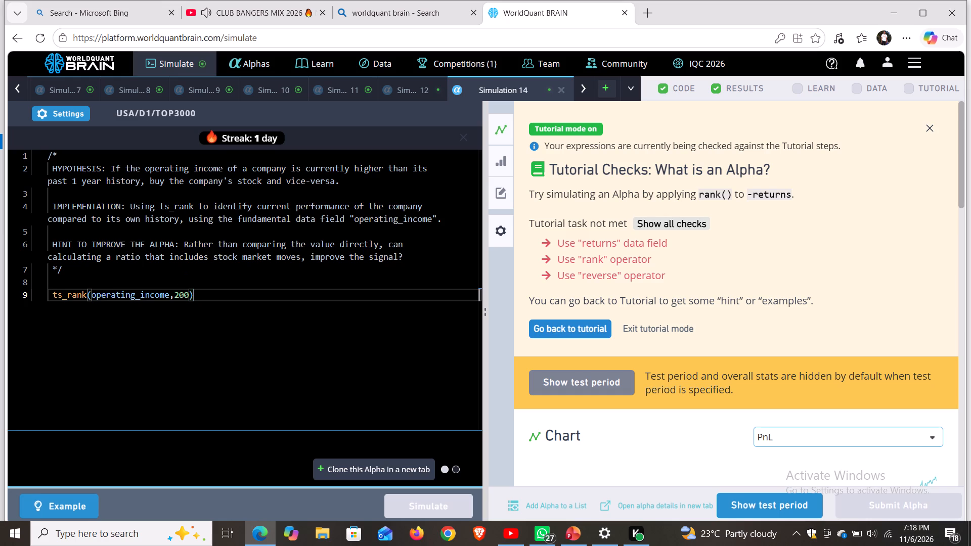
left_click(189, 295)
key("BackSpace")
key("BackSpace")
key("BackSpace")
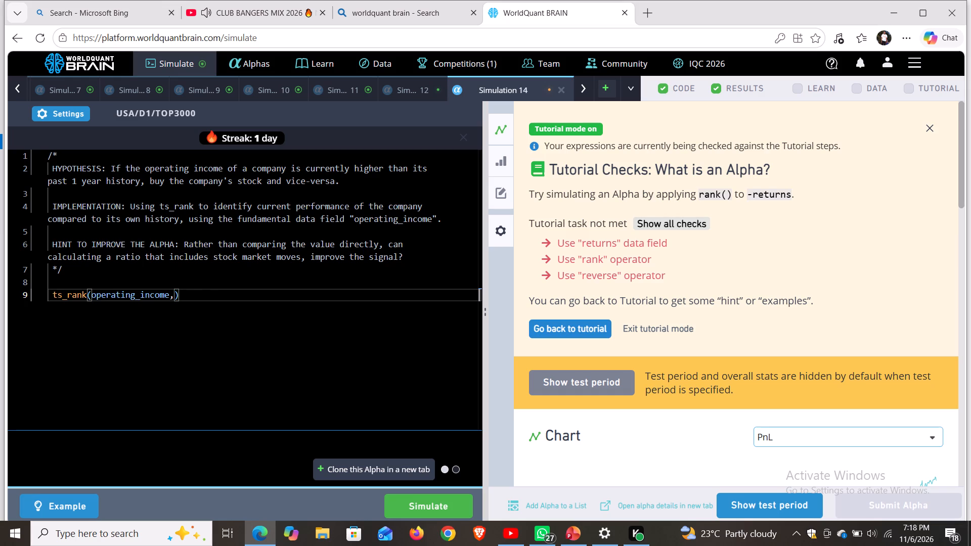
key("2")
key("7")
key("0")
left_click(449, 505)
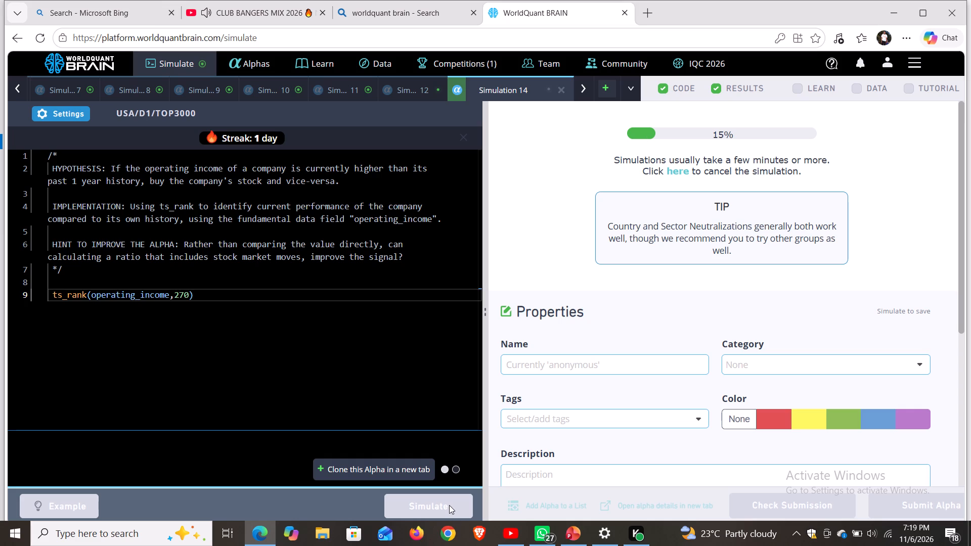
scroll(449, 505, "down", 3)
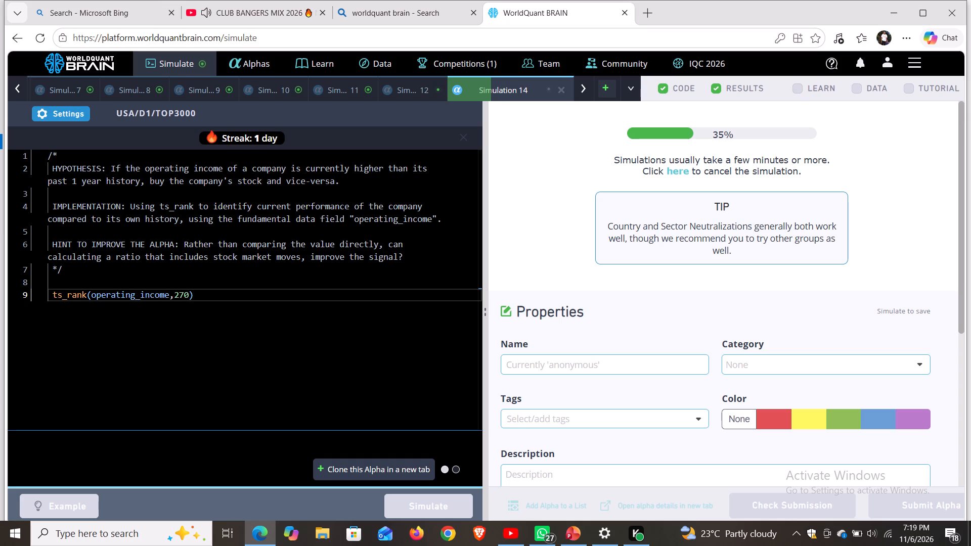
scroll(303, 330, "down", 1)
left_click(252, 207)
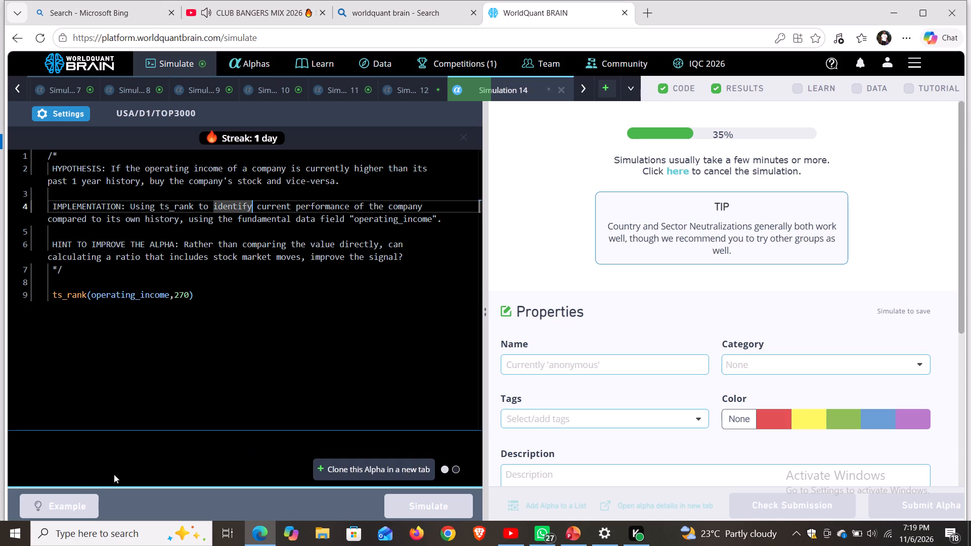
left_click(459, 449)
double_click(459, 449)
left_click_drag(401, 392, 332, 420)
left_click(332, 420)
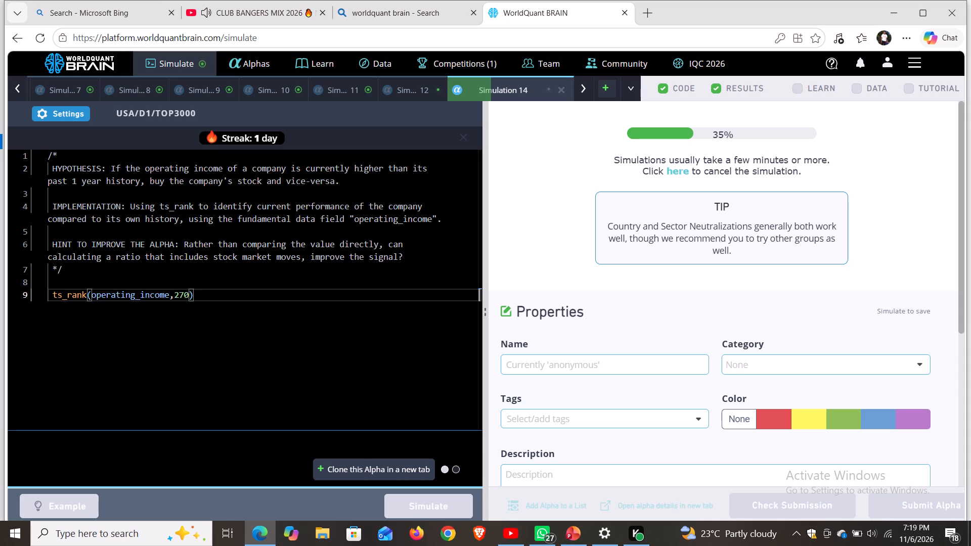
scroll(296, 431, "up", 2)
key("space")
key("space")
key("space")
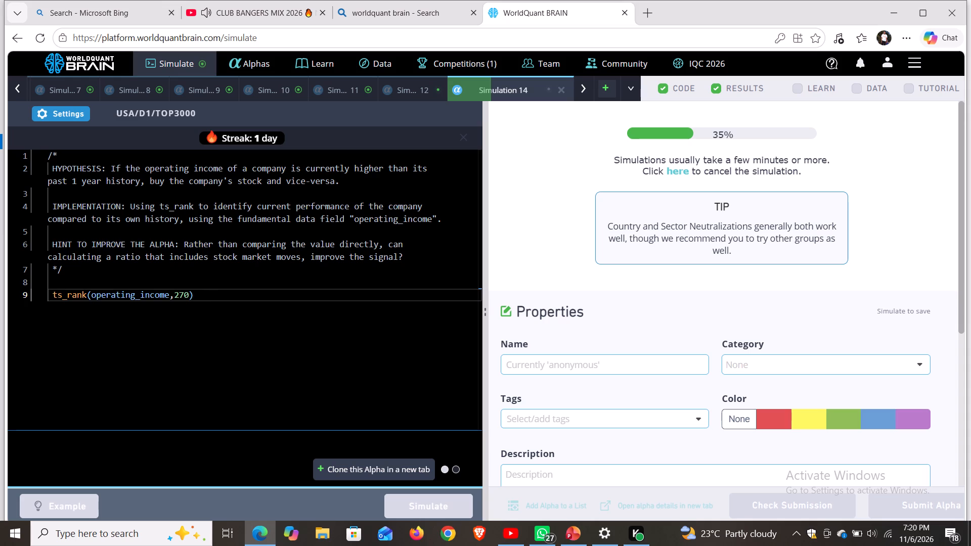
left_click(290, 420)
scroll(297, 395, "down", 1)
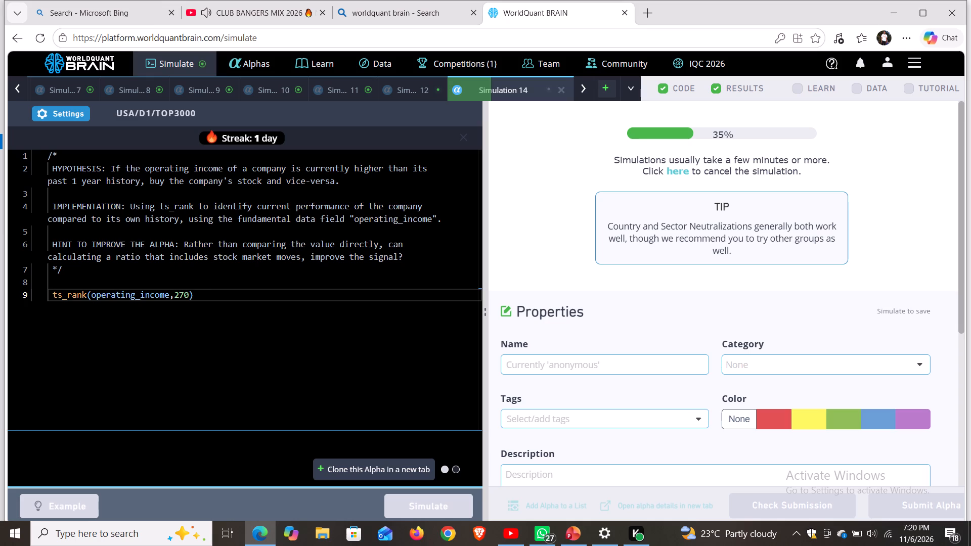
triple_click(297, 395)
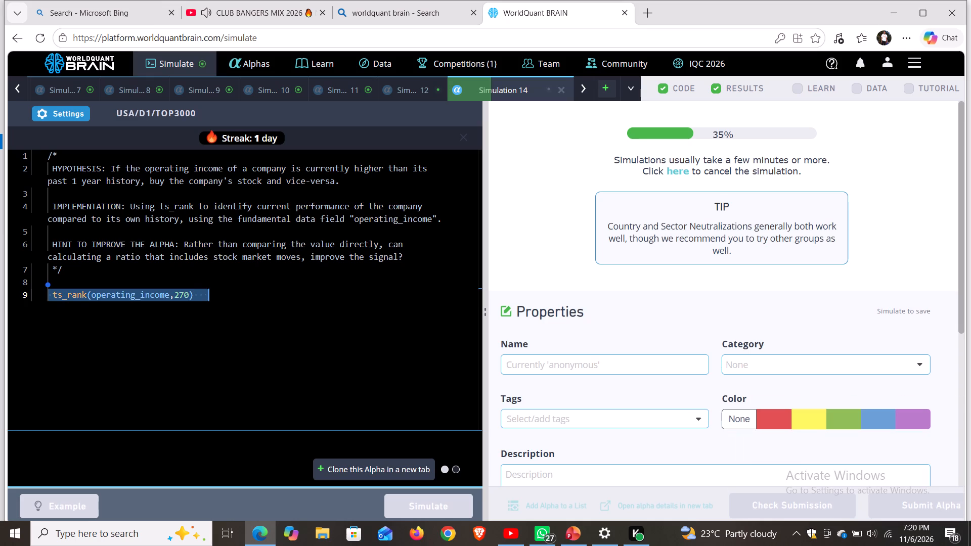
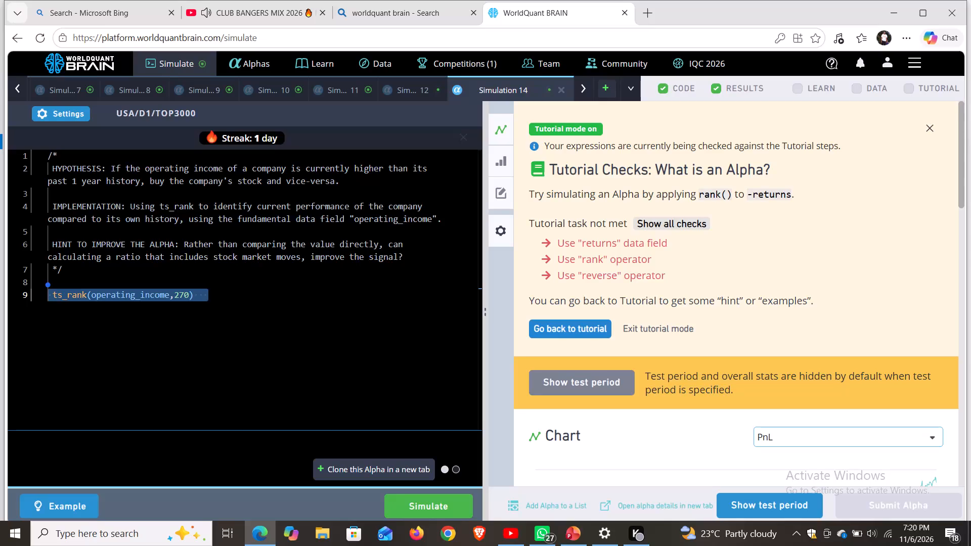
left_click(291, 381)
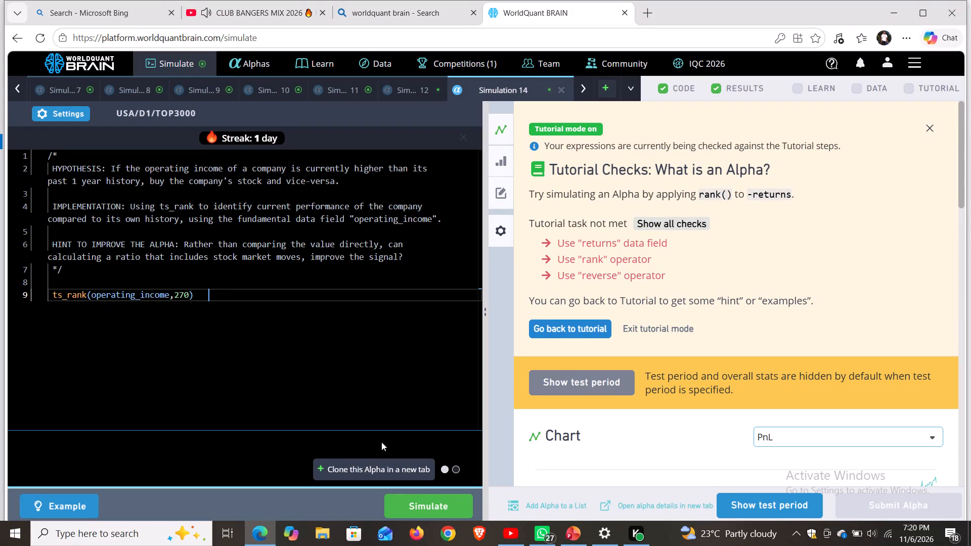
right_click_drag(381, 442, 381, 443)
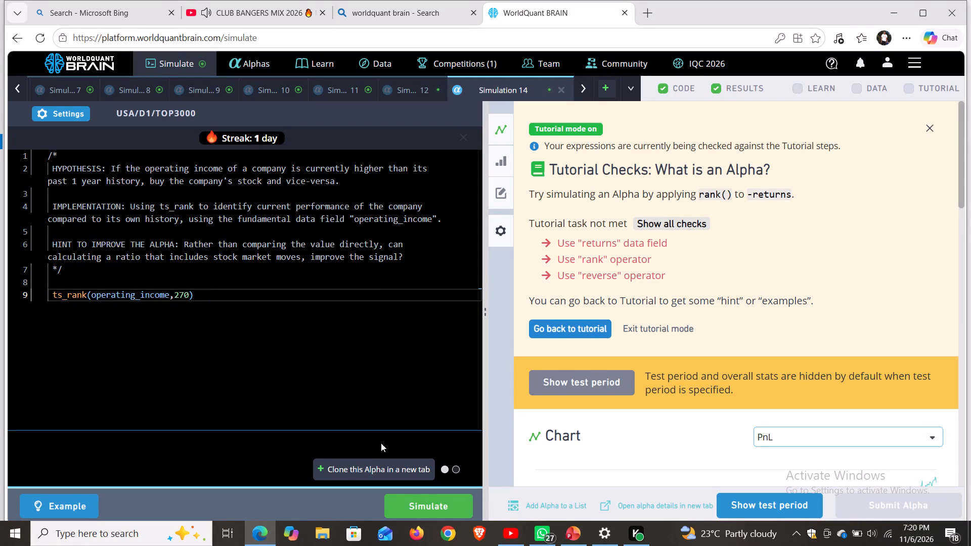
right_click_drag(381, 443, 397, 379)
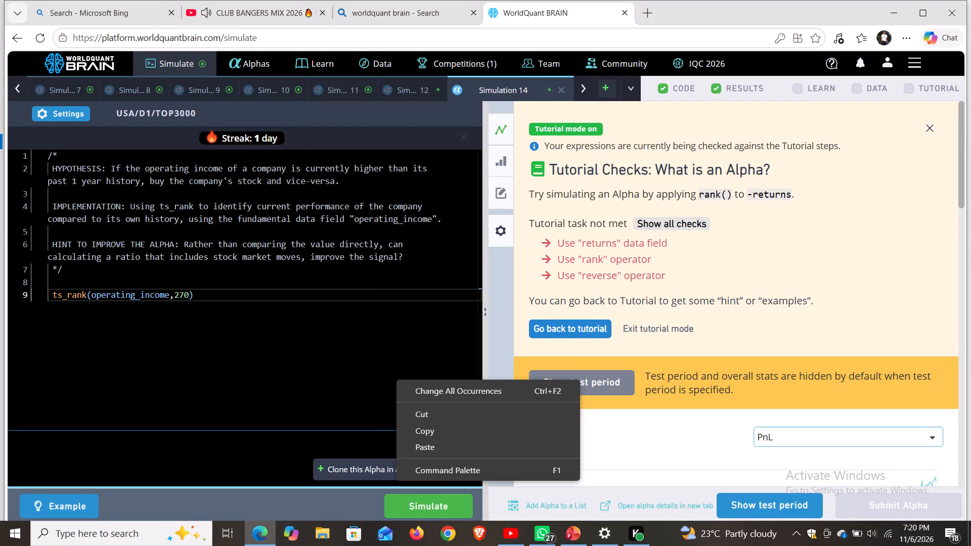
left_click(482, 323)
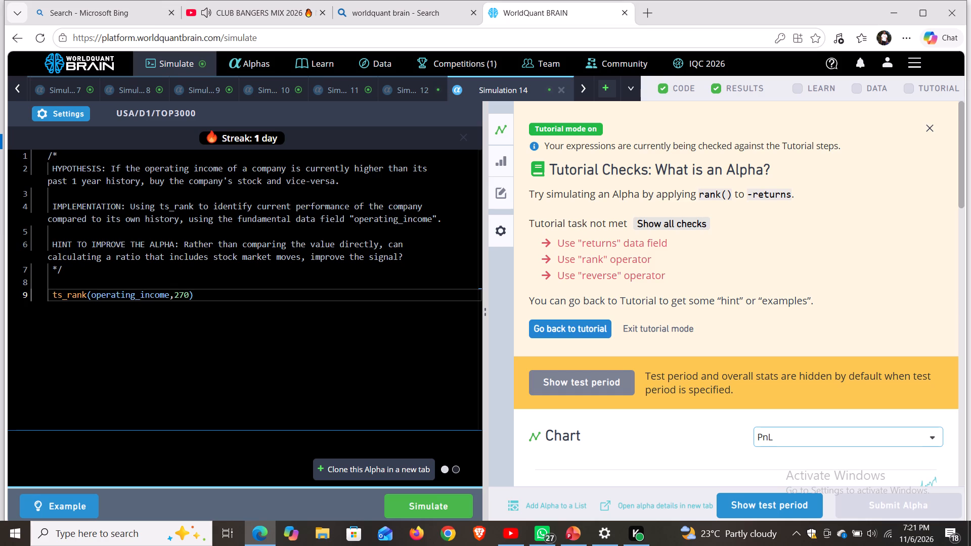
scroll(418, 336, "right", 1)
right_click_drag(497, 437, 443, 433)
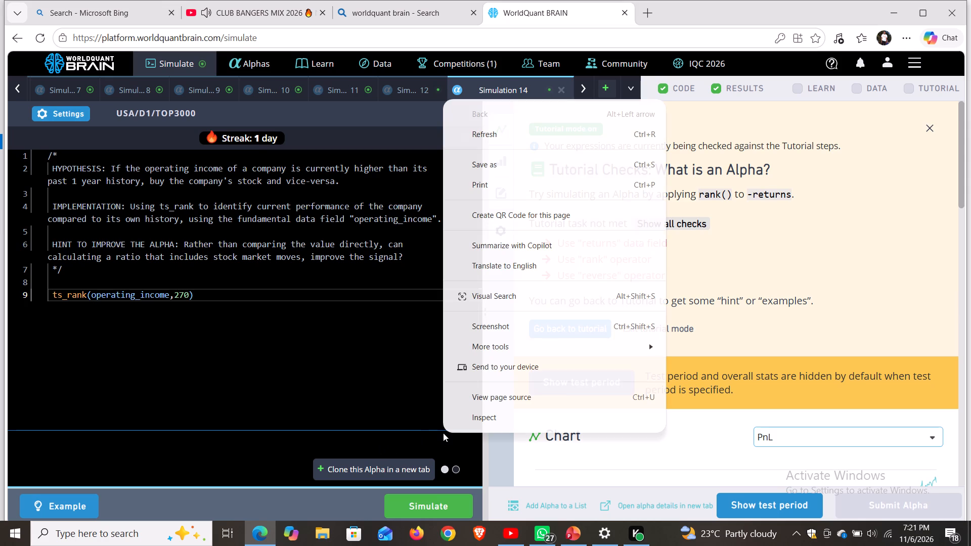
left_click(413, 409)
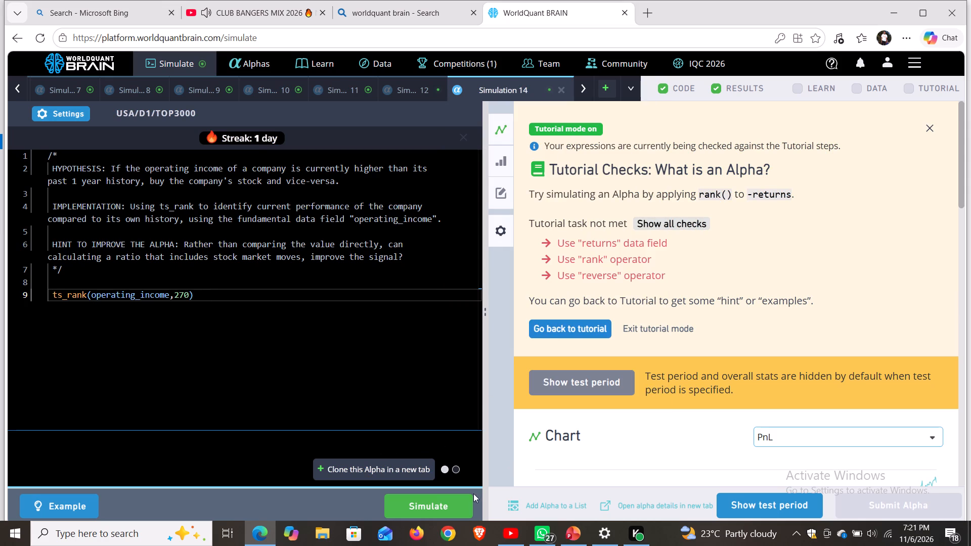
Clone the ts_rank(operating_income,270) alpha from Simulation 14 into new simulation tabs, repeating until there are three copies.
left_click(372, 468)
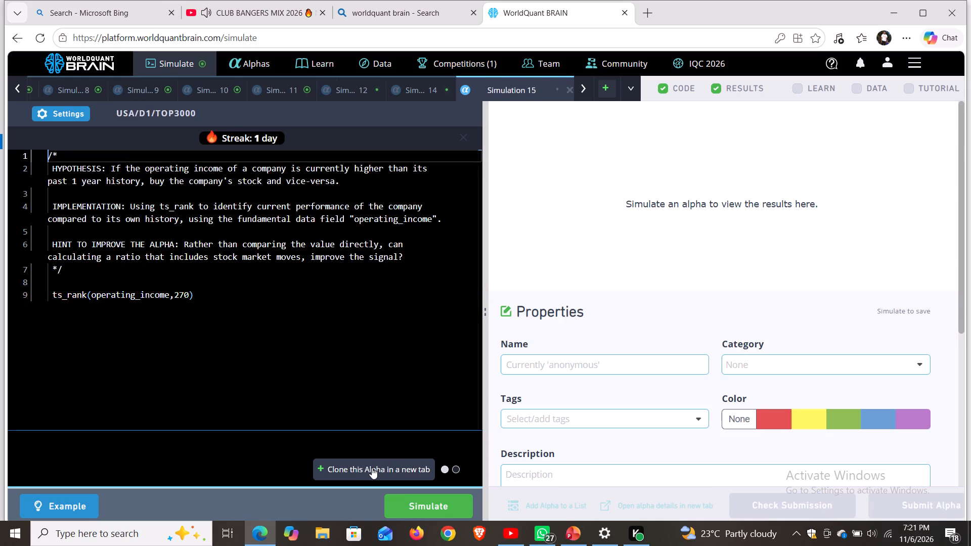
double_click(372, 468)
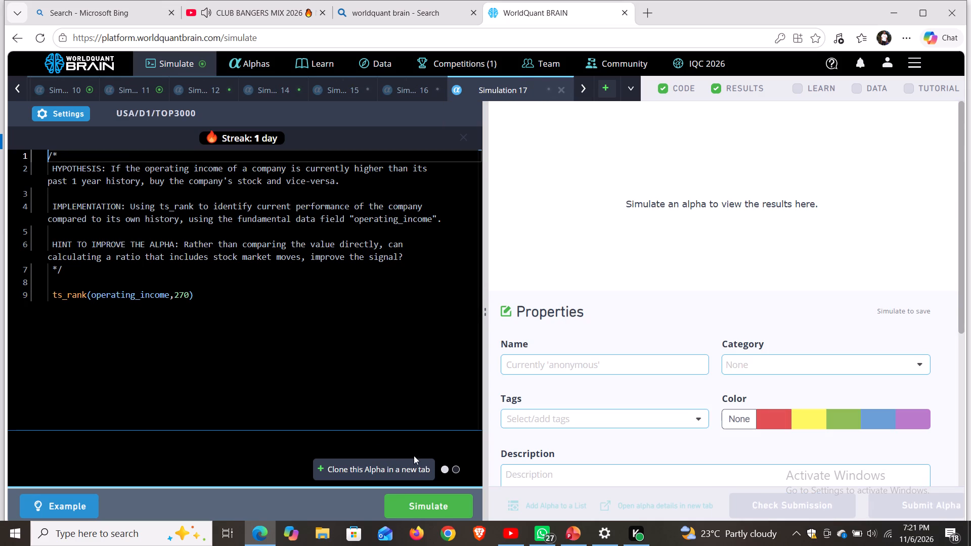
Replace the cloned ts_rank(operating_income,270) code in the newest simulation tab with another example alpha.
left_click(57, 498)
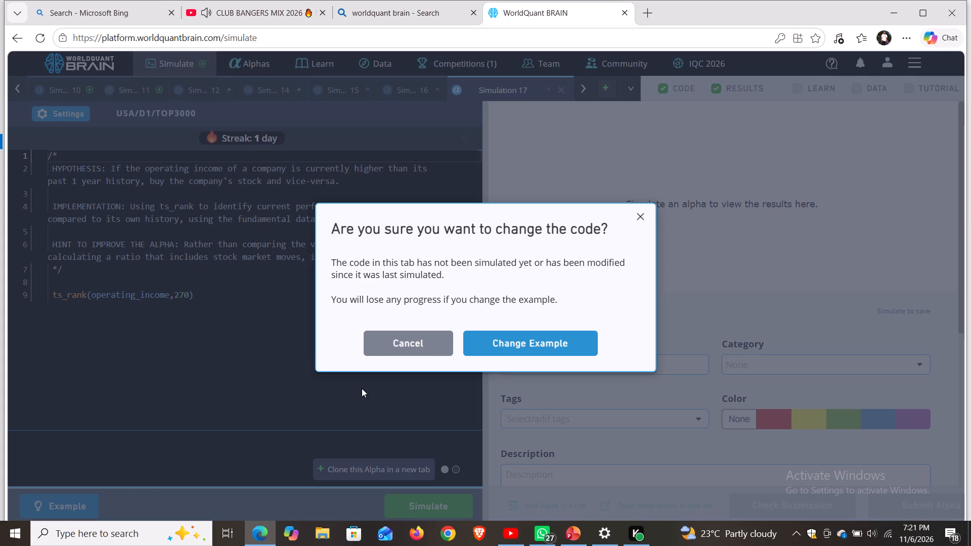
Replace the code in Simulation 17 with the domestic and foreign EBIT group_rank example alpha by cycling through the examples, and run the simulation.
left_click(490, 339)
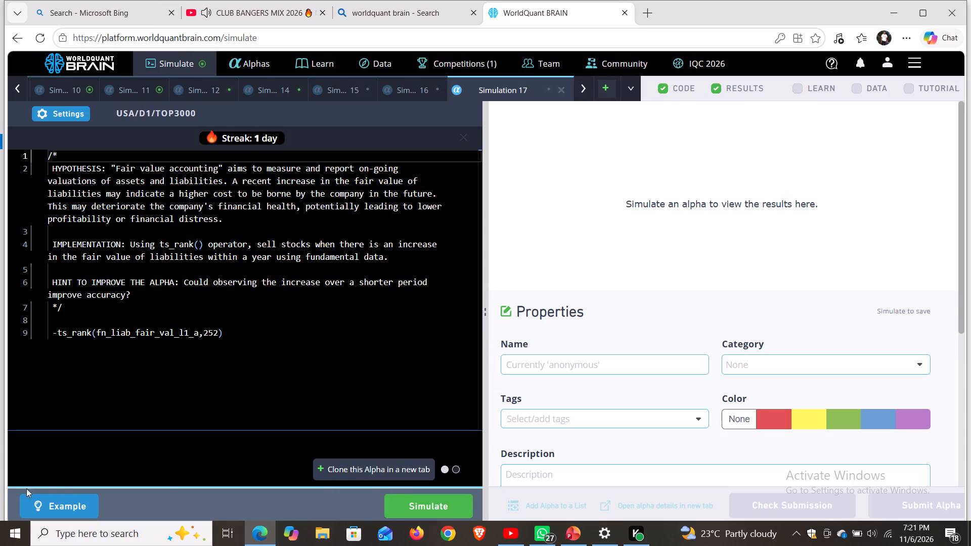
left_click(57, 497)
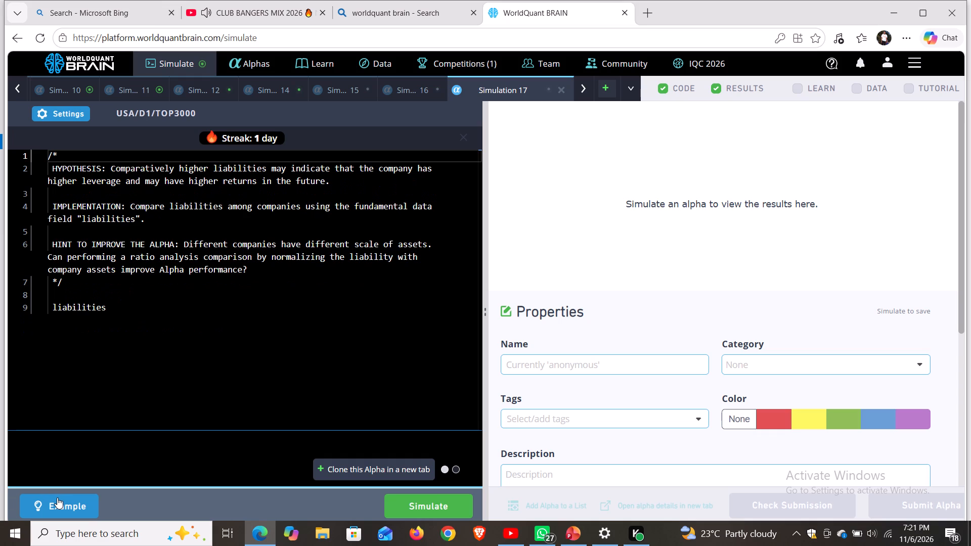
triple_click(60, 494)
left_click(60, 494)
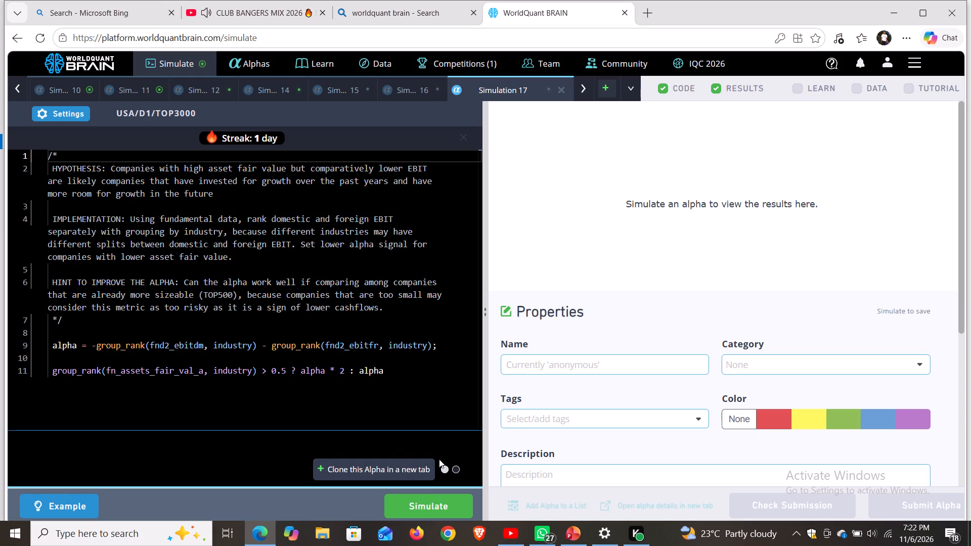
left_click(412, 501)
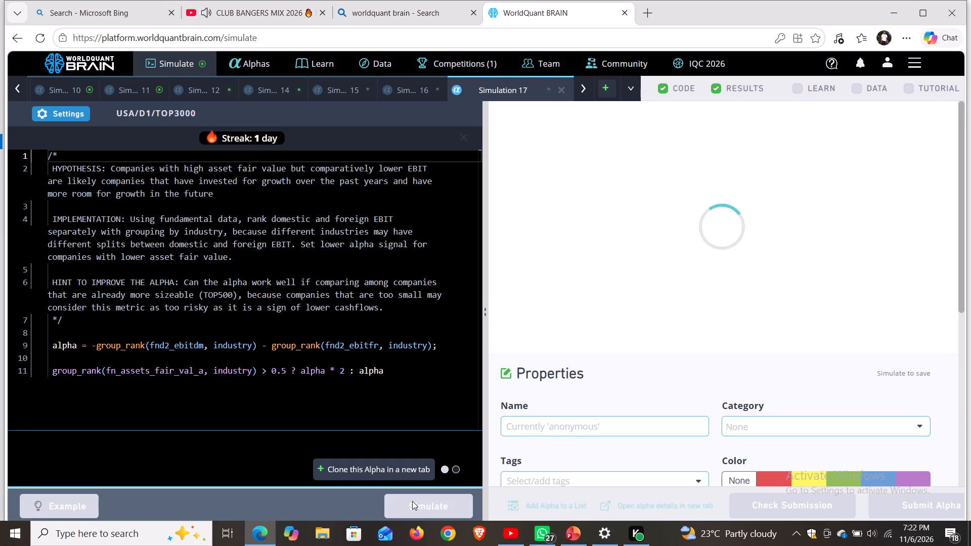
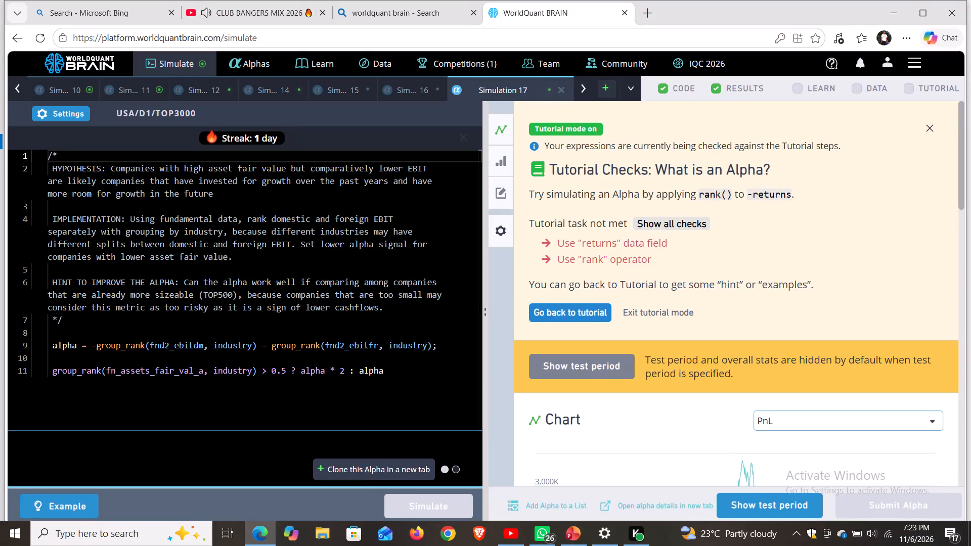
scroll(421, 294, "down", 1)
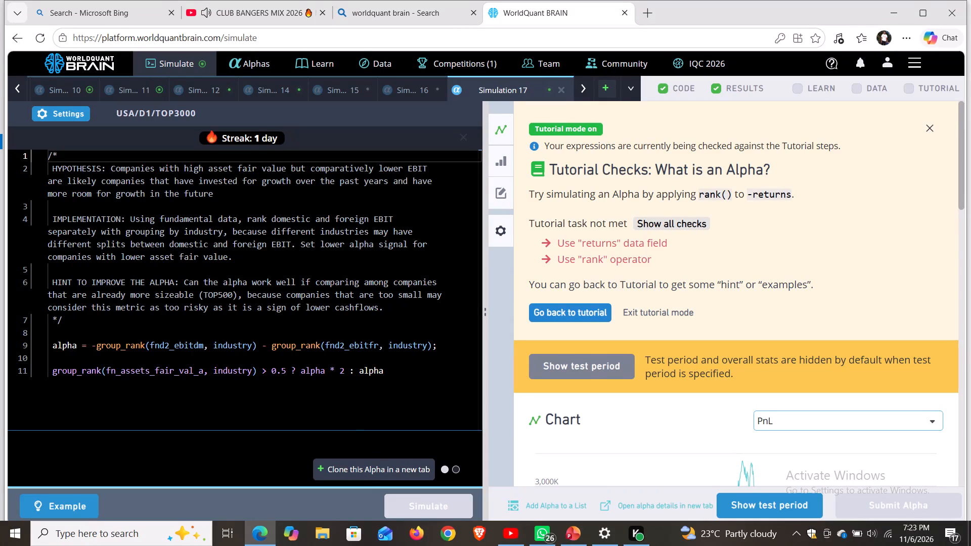
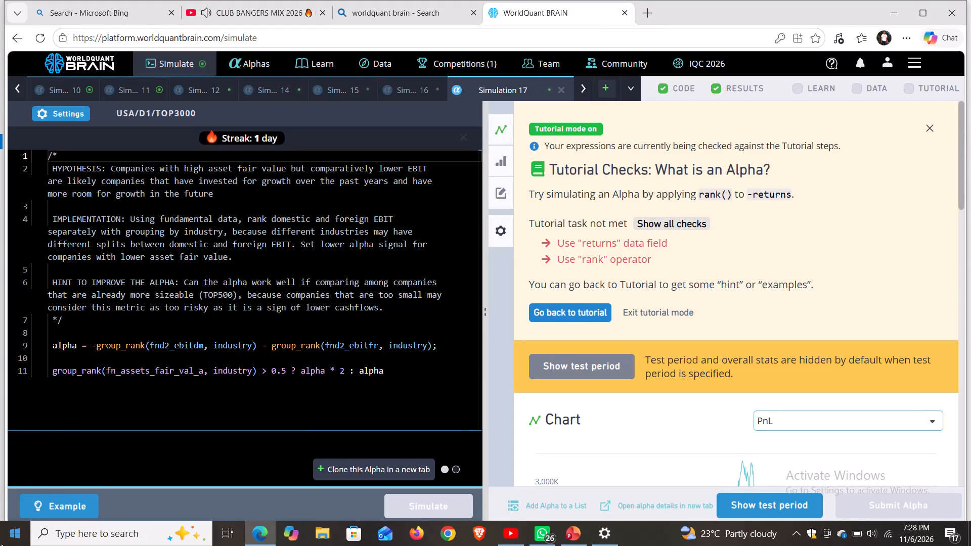
Shut down the computer from Windows.
left_click(15, 527)
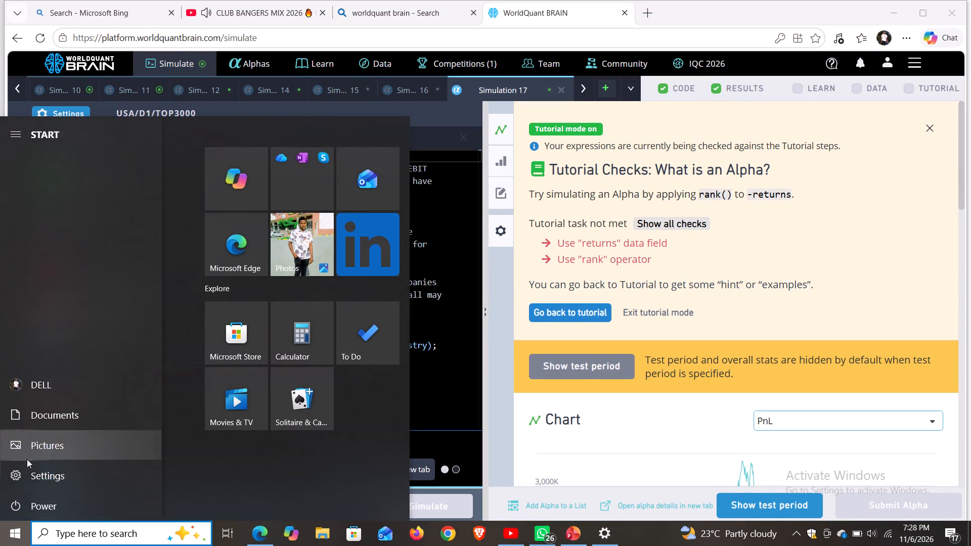
left_click(14, 507)
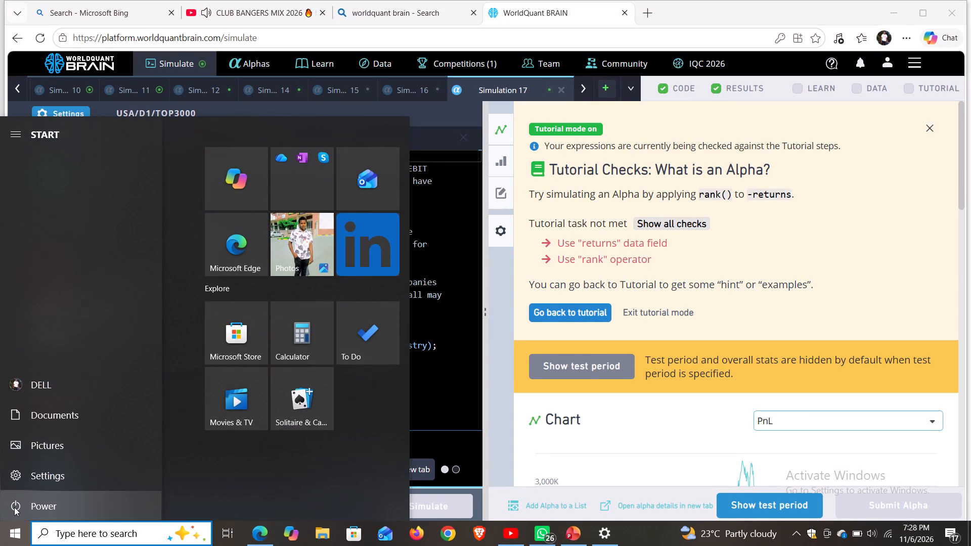
left_click_drag(14, 507, 14, 499)
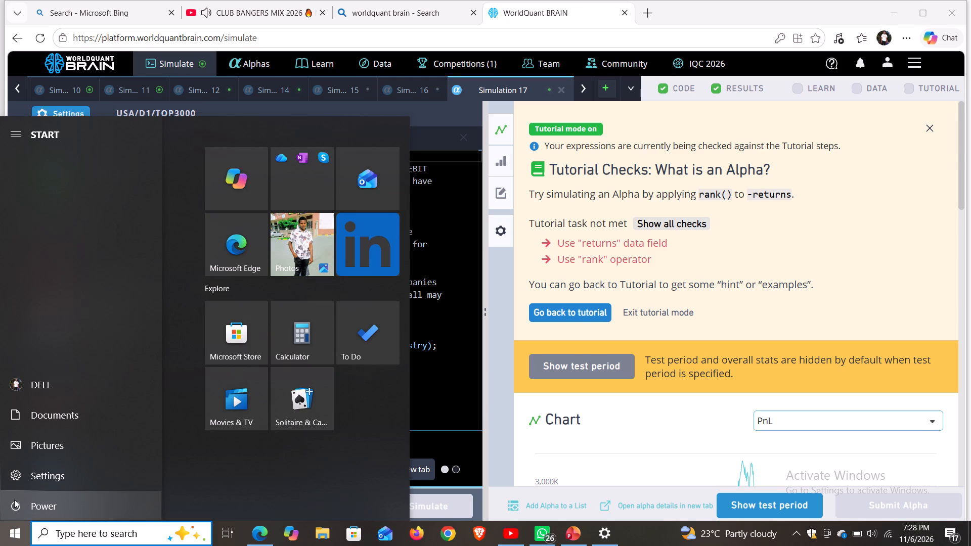
left_click(14, 499)
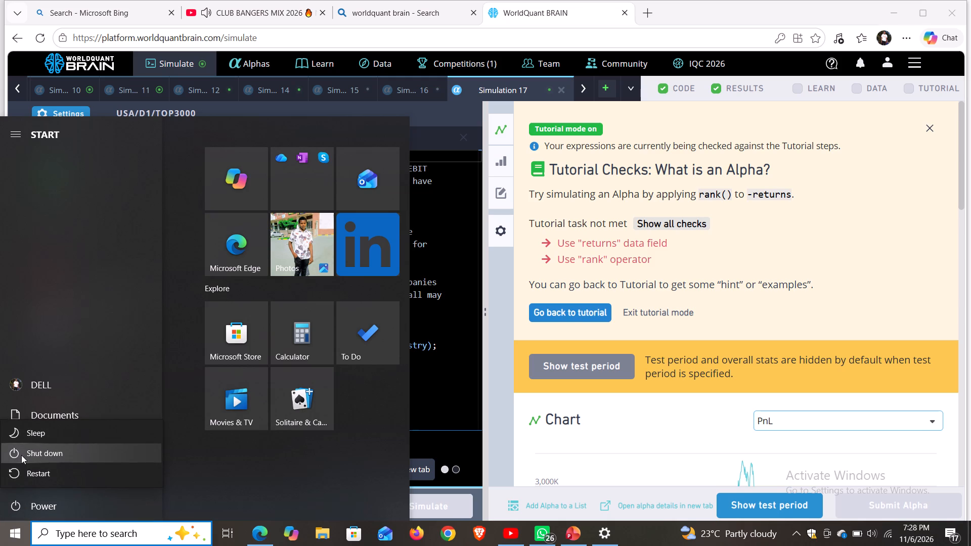
left_click(21, 455)
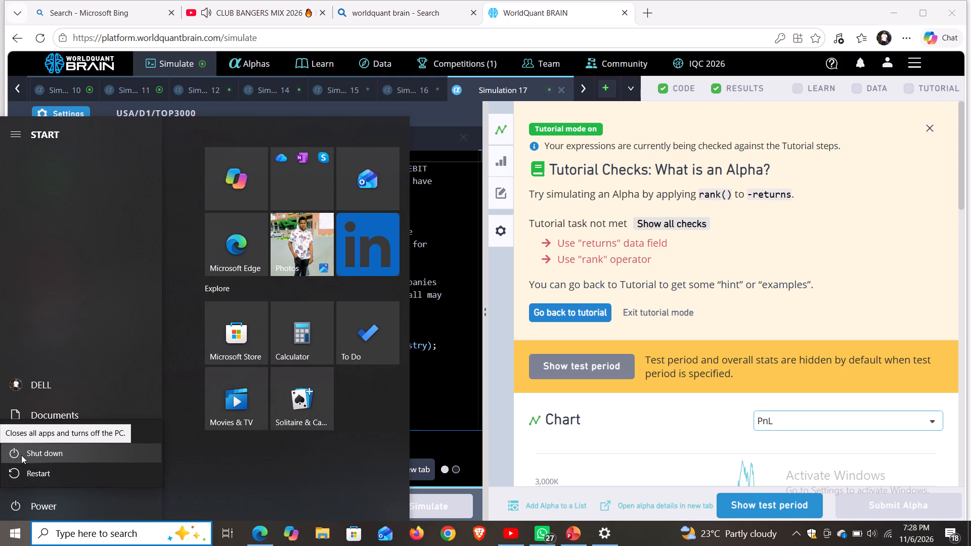